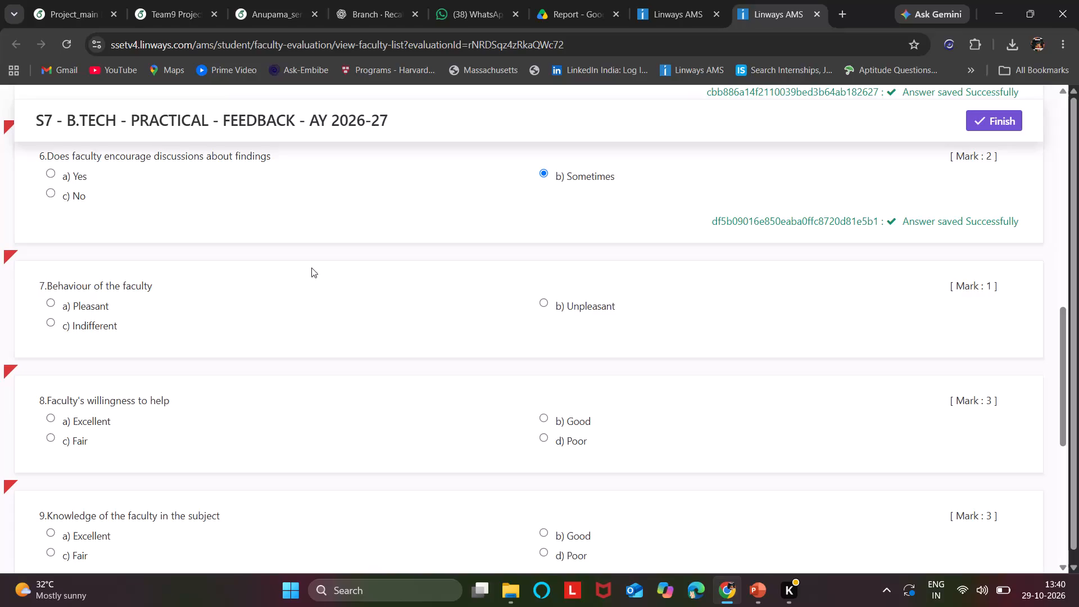
# Answer question 7 with Pleasant, question 8 with Good and question 9 with Good in the practical feedback form.
pyautogui.click(51, 301)
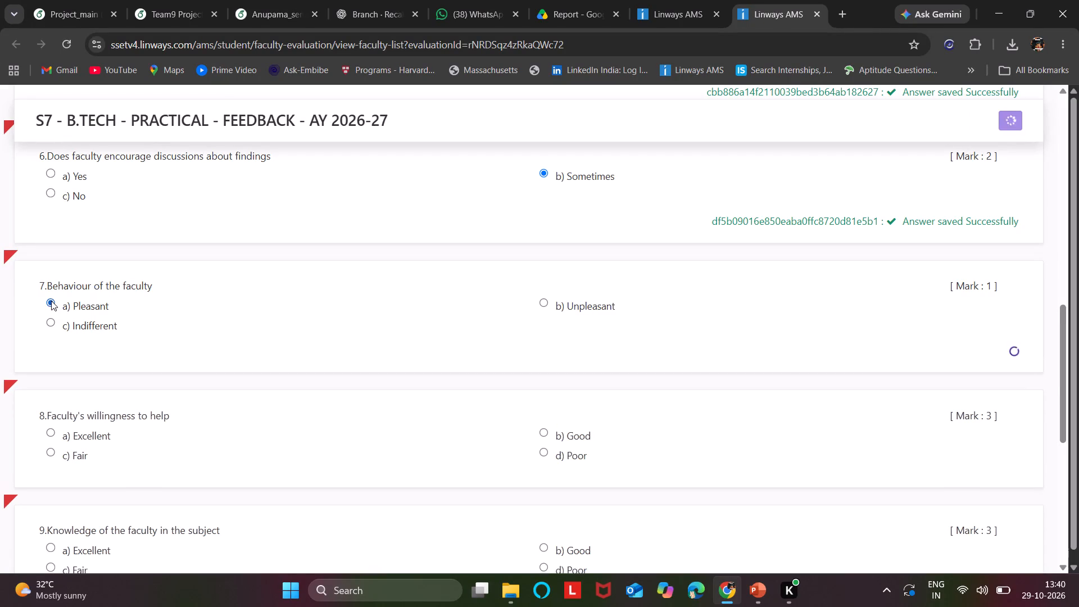
pyautogui.scroll(-1, 219, 454)
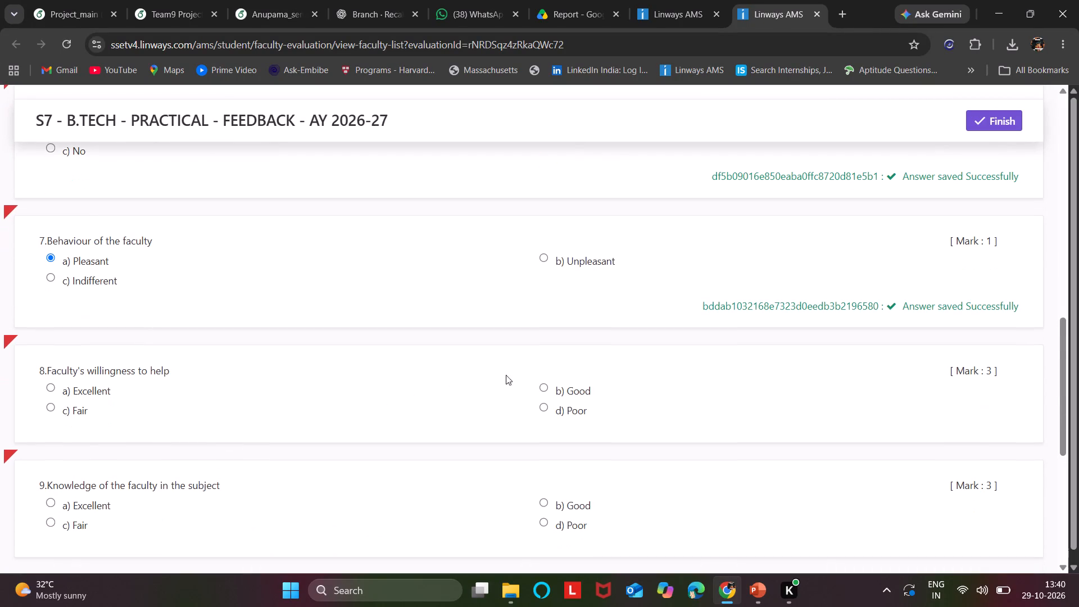
pyautogui.click(548, 387)
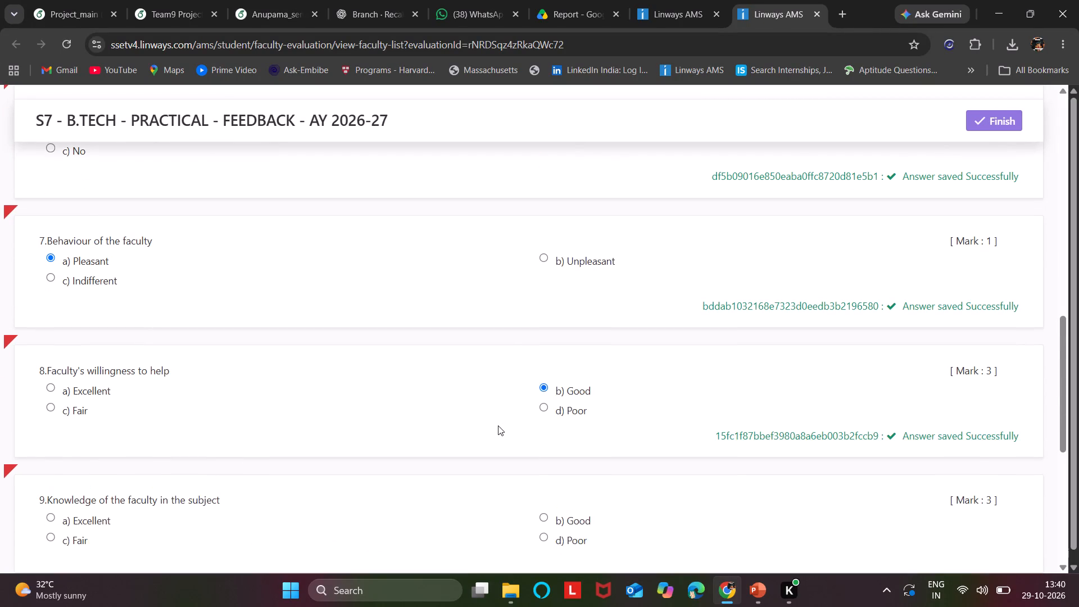
pyautogui.scroll(-3, 498, 425)
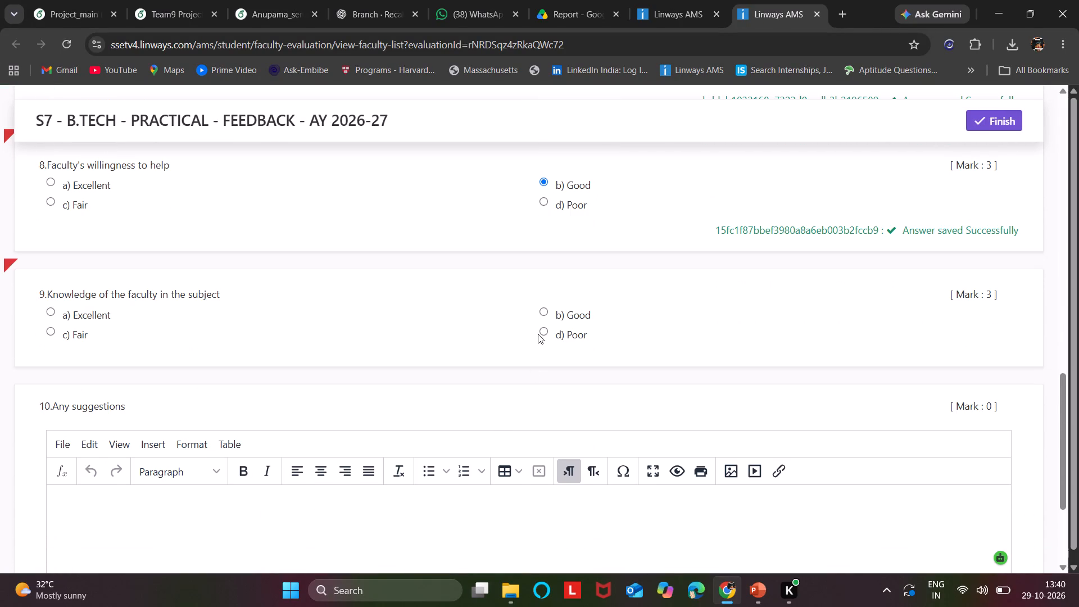
pyautogui.click(548, 309)
# Save question 10's suggestions answer blank, and finish and submit this faculty evaluation.
pyautogui.scroll(-5, 615, 387)
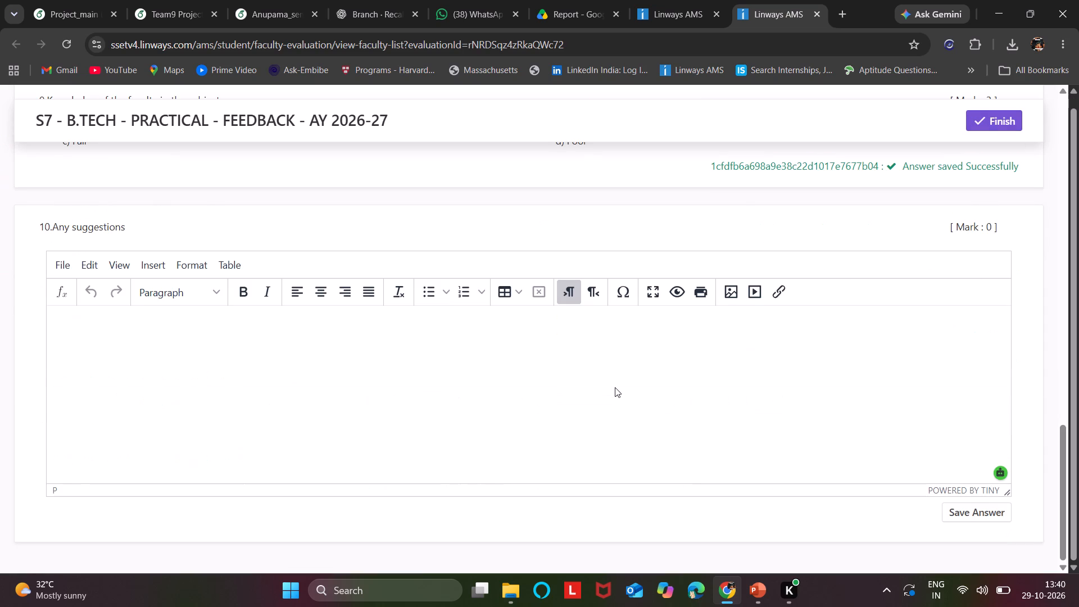
pyautogui.click(978, 511)
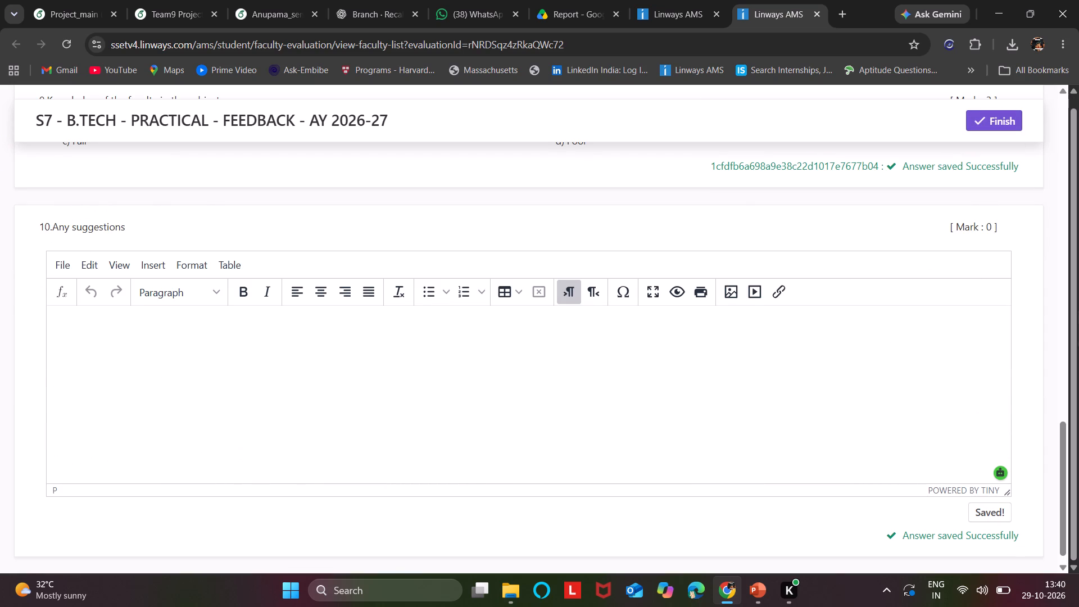
pyautogui.click(975, 117)
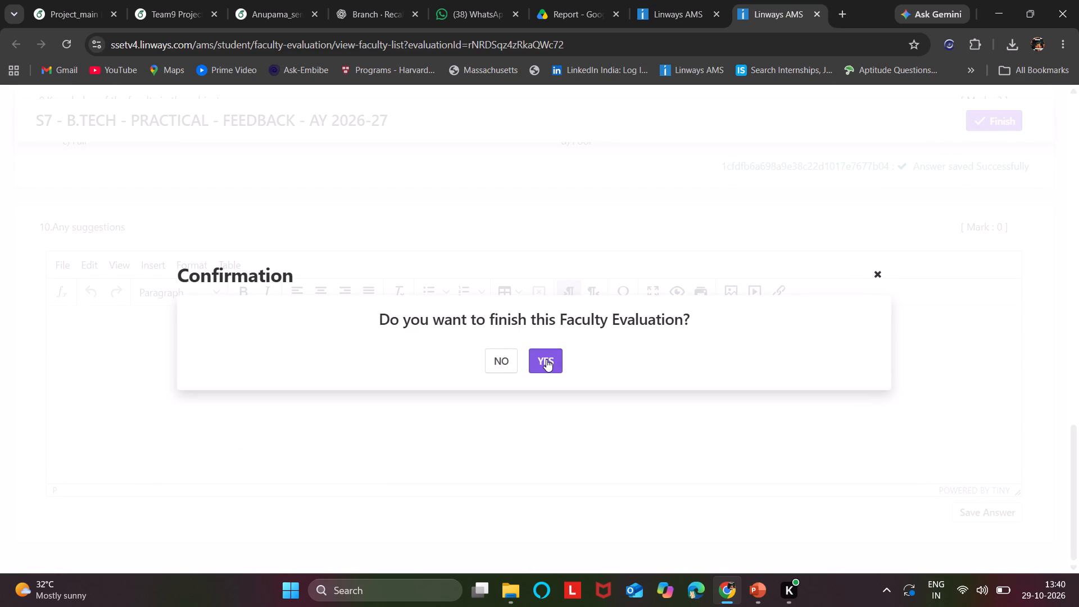
pyautogui.click(546, 359)
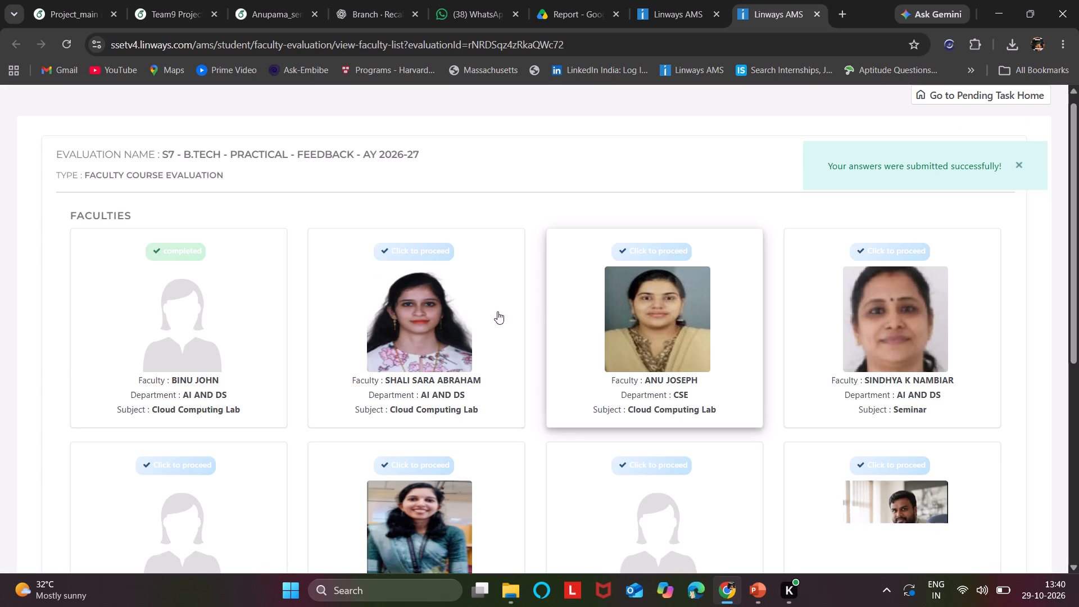
# Start the practical feedback questionnaire for the second faculty member listed, who teaches Cloud Computing Lab in AI and DS.
pyautogui.click(451, 320)
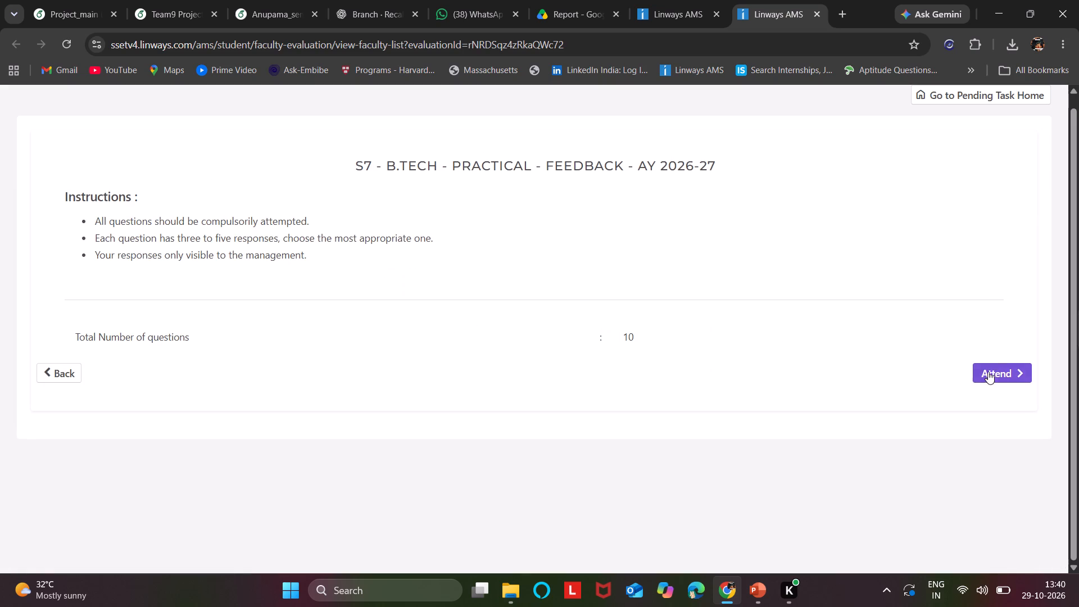
pyautogui.click(988, 373)
# Switch to the seminar report project in Overleaf and search its main.tex for "setto".
pyautogui.click(289, 0)
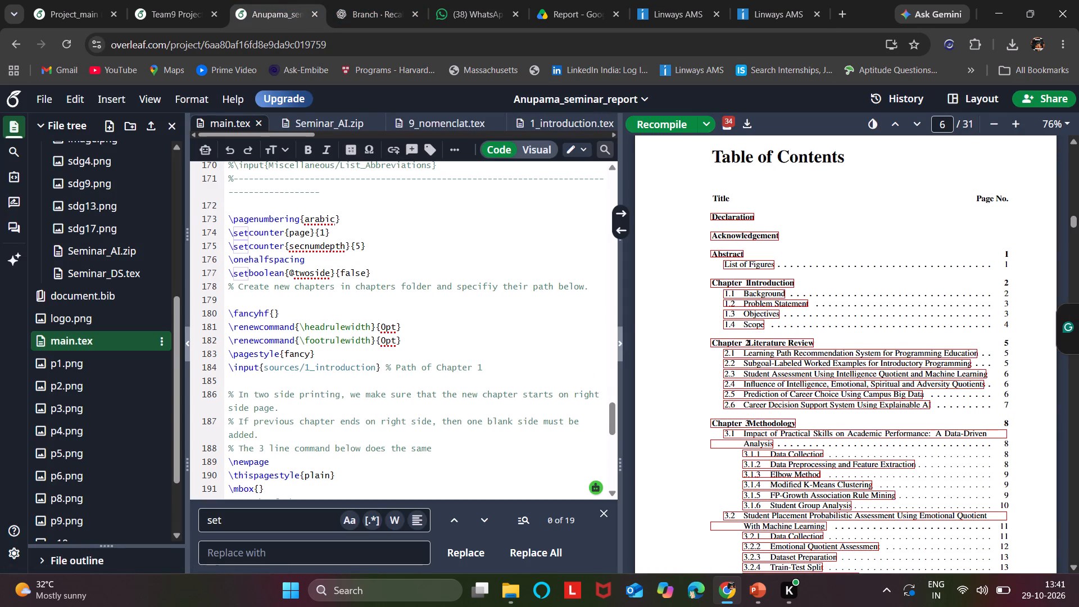
pyautogui.click(773, 0)
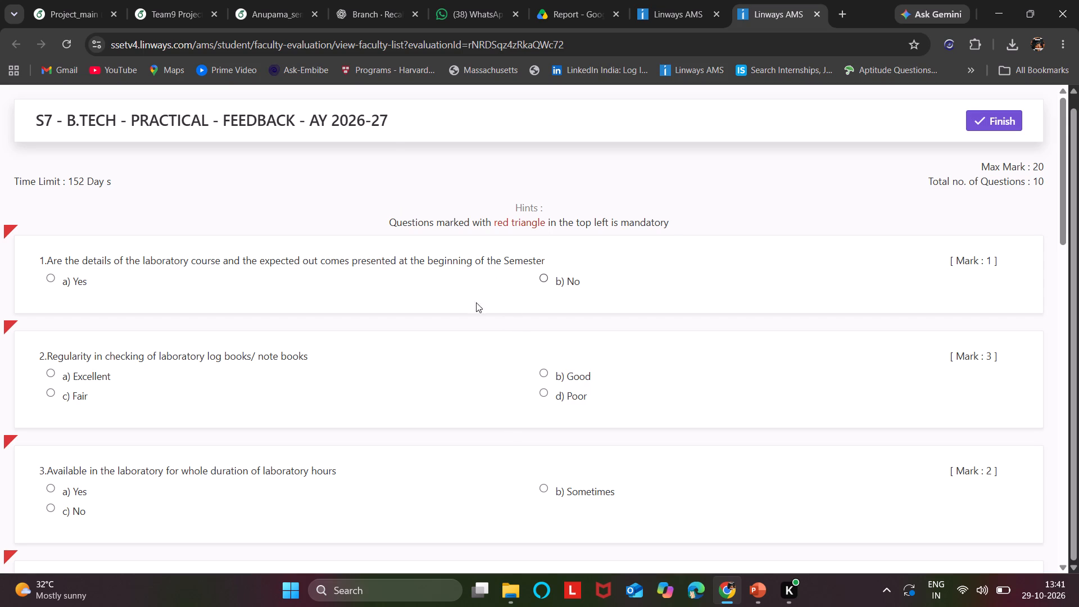
pyautogui.click(274, 0)
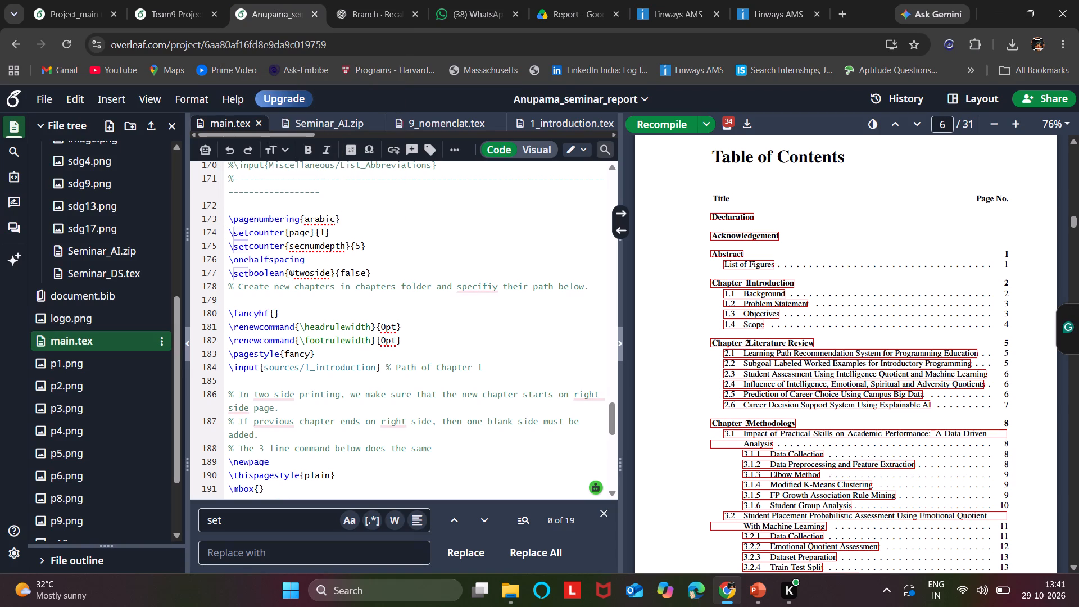
pyautogui.click(276, 523)
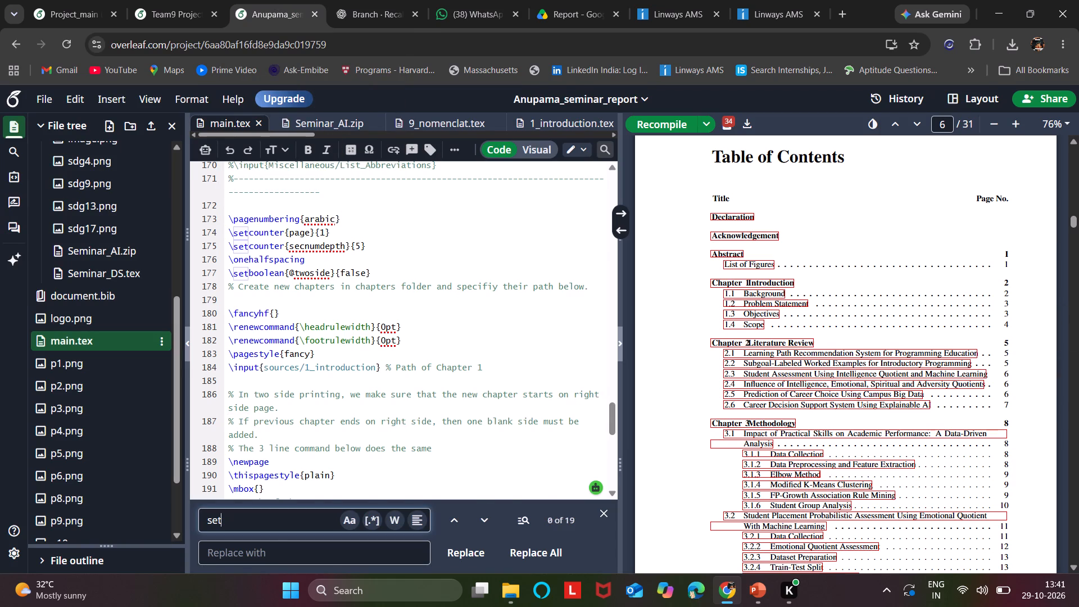
pyautogui.write('to')
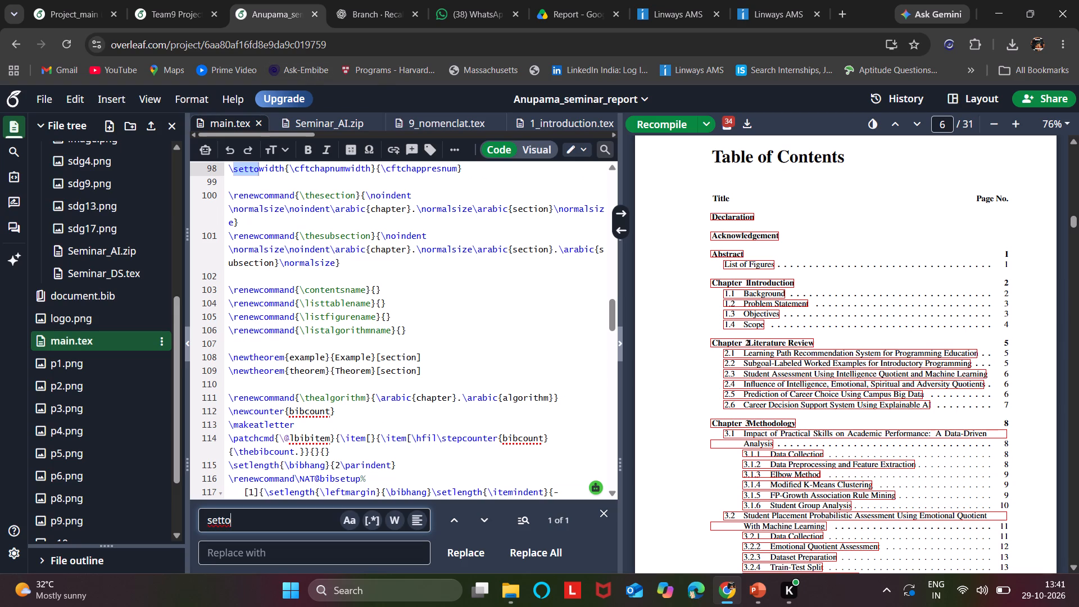
pyautogui.scroll(1, 378, 198)
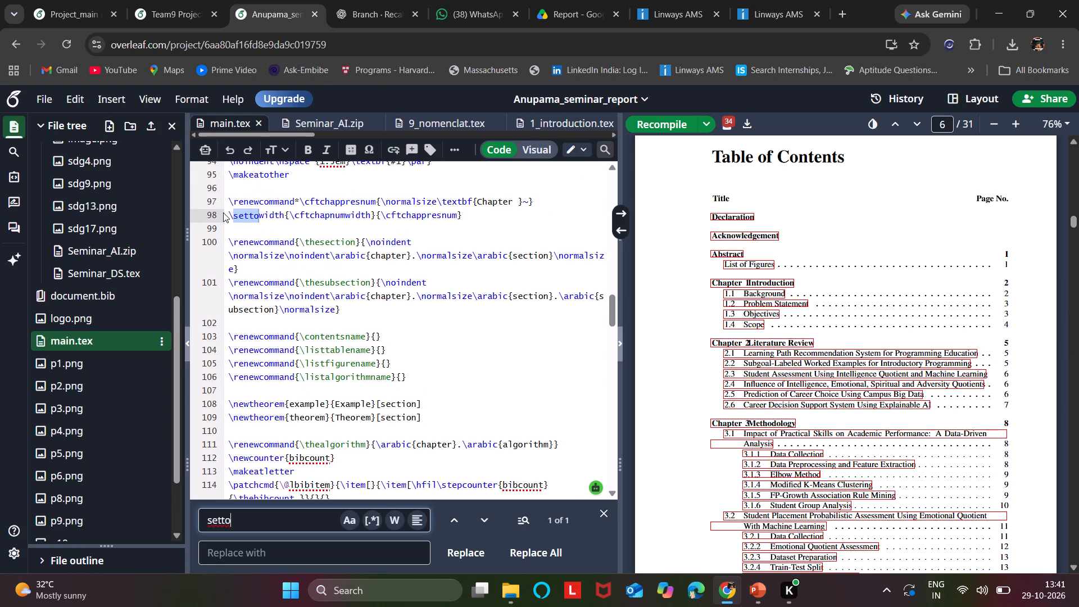
# Find "setto" in the Team9 Project Report's main.tex and copy the \addtolength{\cftchapnumwidth}{1.5em} line below the match.
pyautogui.click(162, 3)
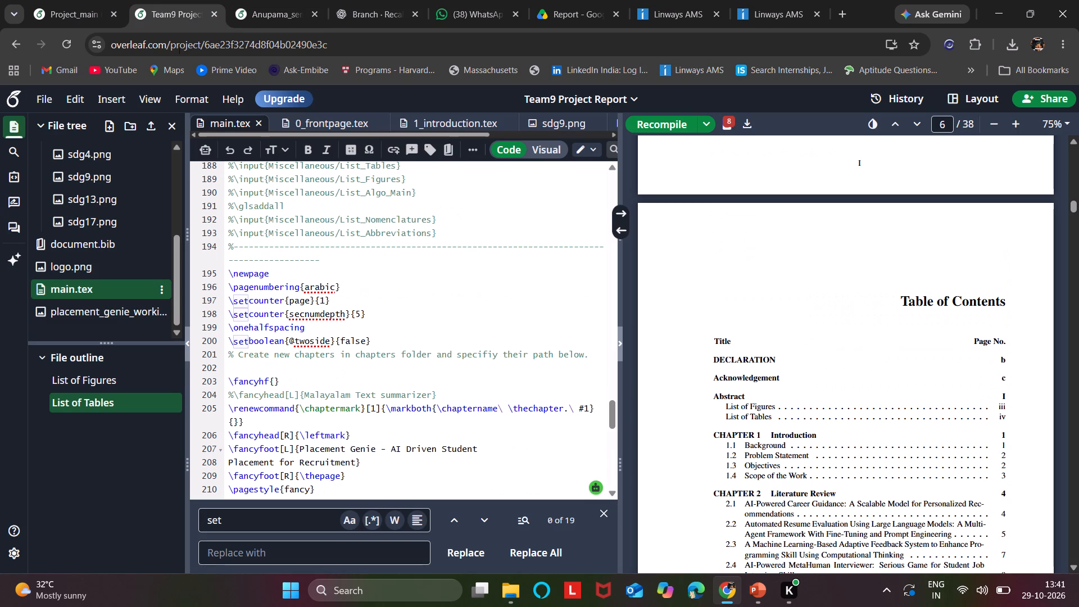
pyautogui.click(287, 525)
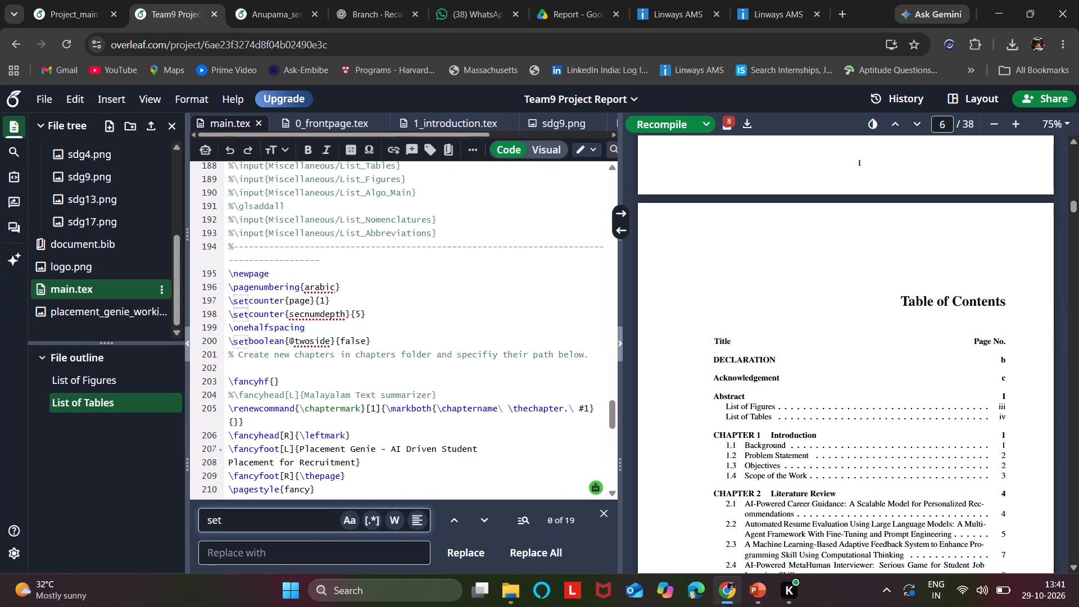
pyautogui.write('to')
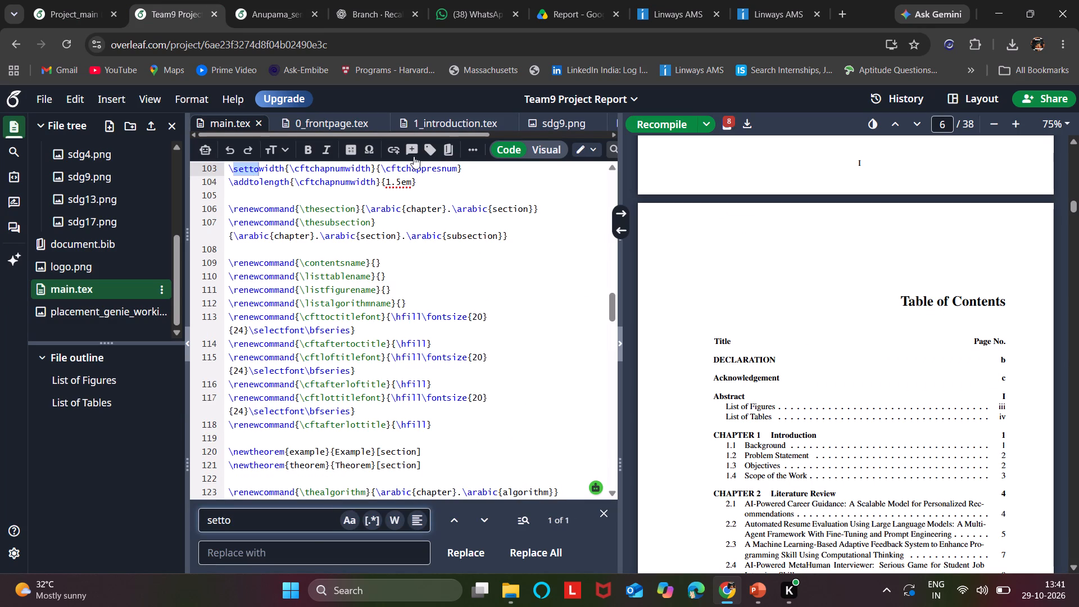
pyautogui.moveTo(426, 187); pyautogui.dragTo(299, 198)
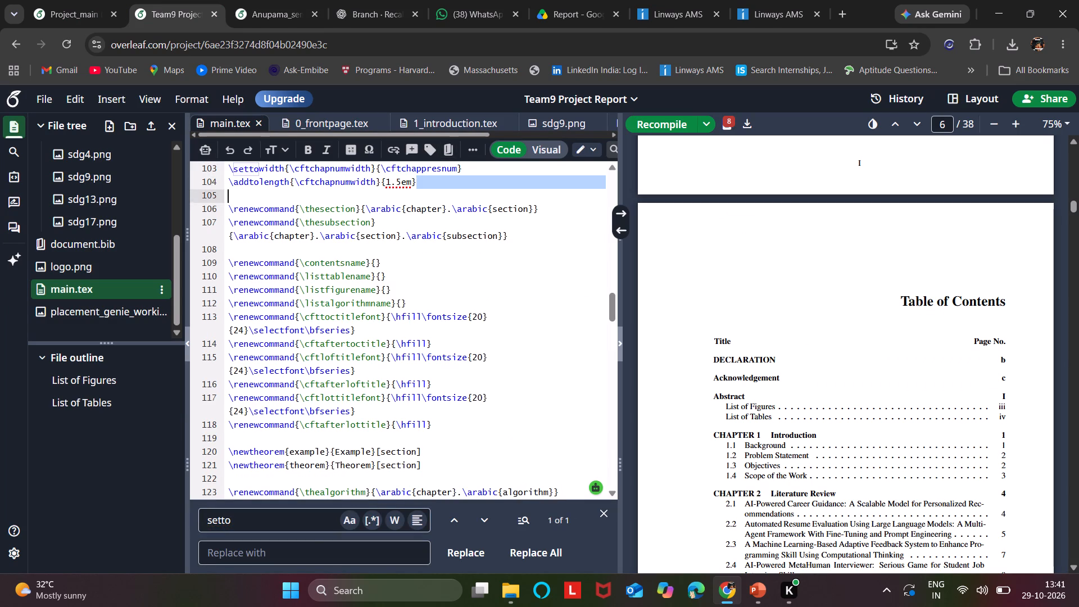
pyautogui.moveTo(299, 198); pyautogui.dragTo(220, 183)
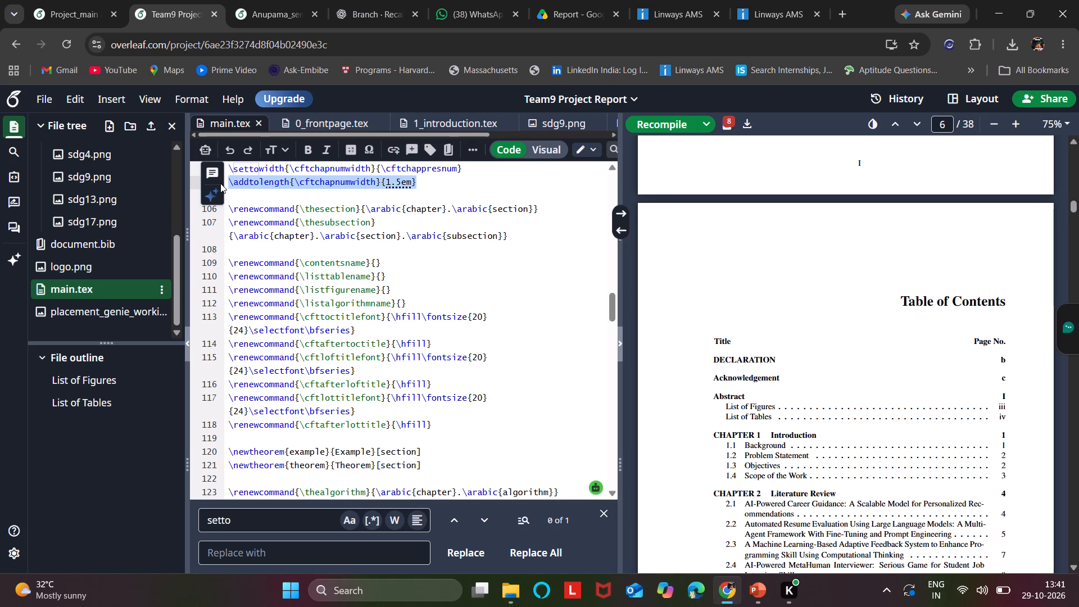
pyautogui.hotkey('ctrl', 'c')
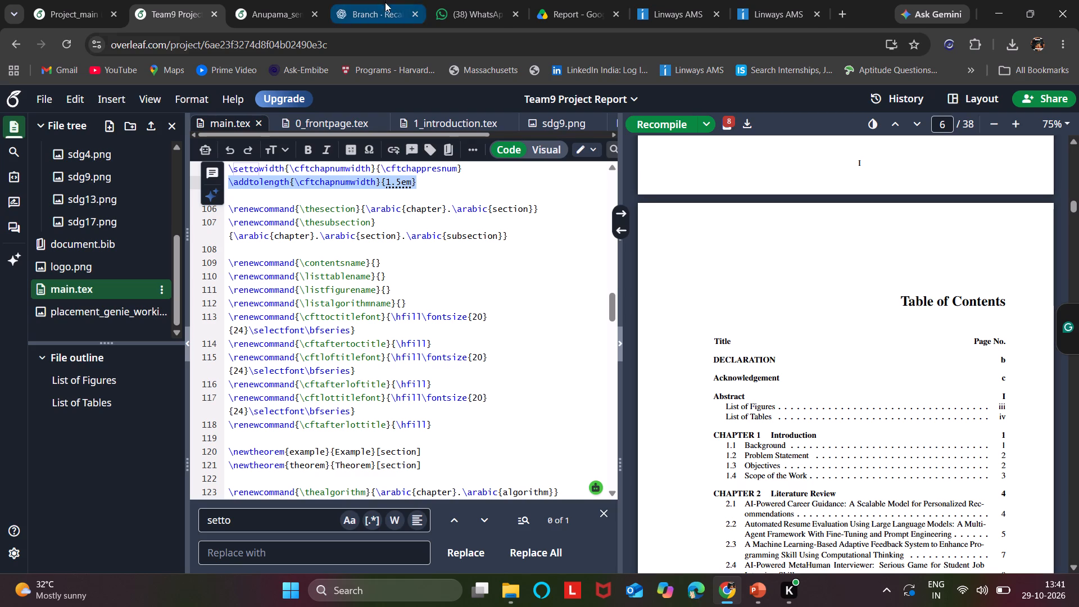
# Paste \addtolength{\cftchapnumwidth}{1.5em} below the \settowidth line in the seminar report's main.tex, keeping a blank line after it.
pyautogui.click(263, 0)
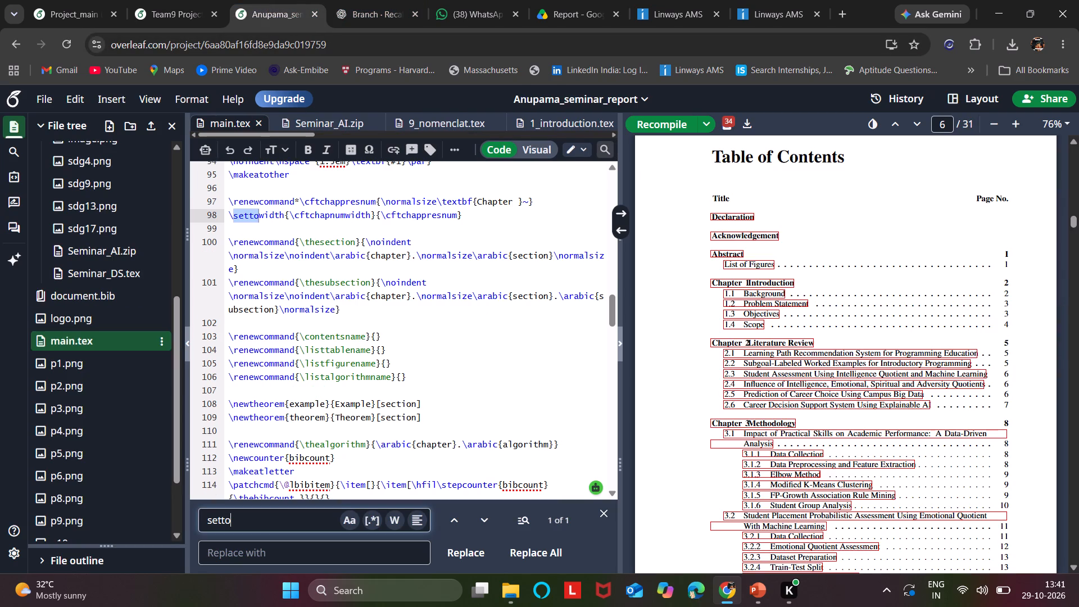
pyautogui.click(239, 226)
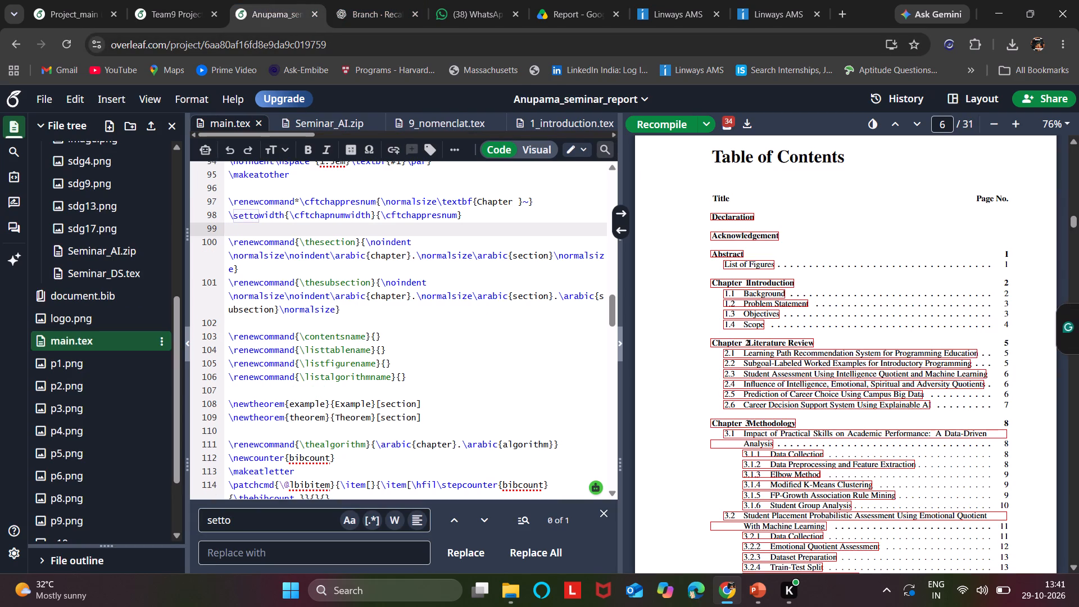
pyautogui.hotkey('ctrl', 'v')
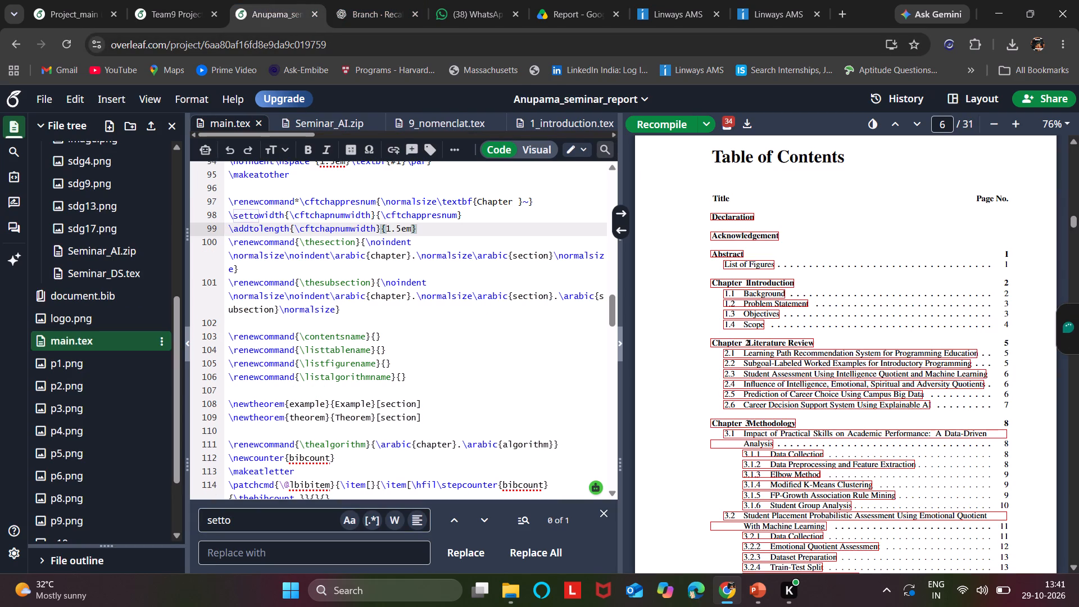
pyautogui.press('s')
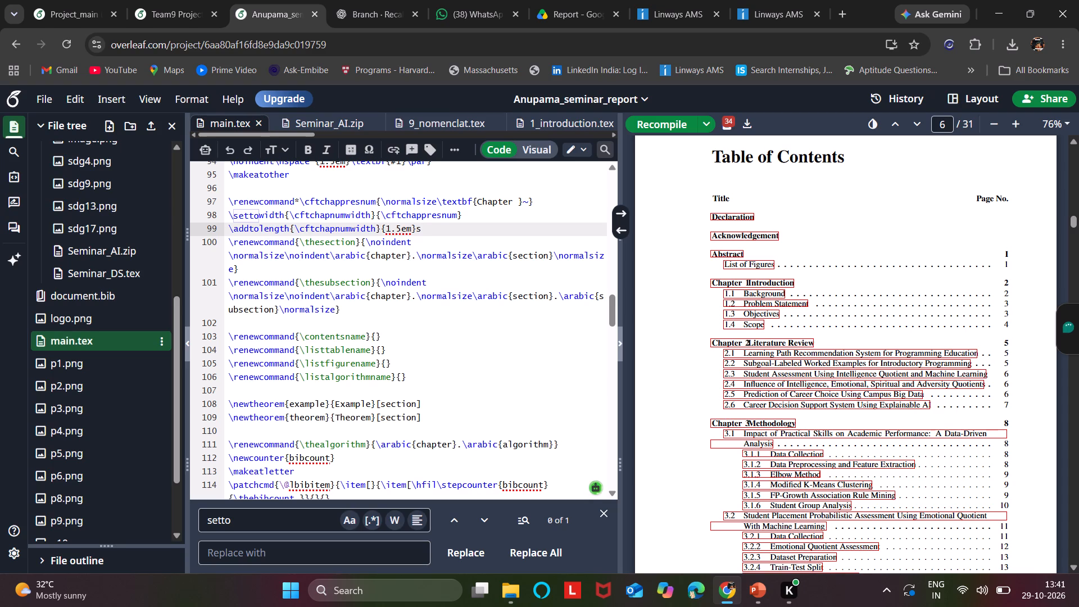
pyautogui.press('BackSpace')
pyautogui.press('Return')
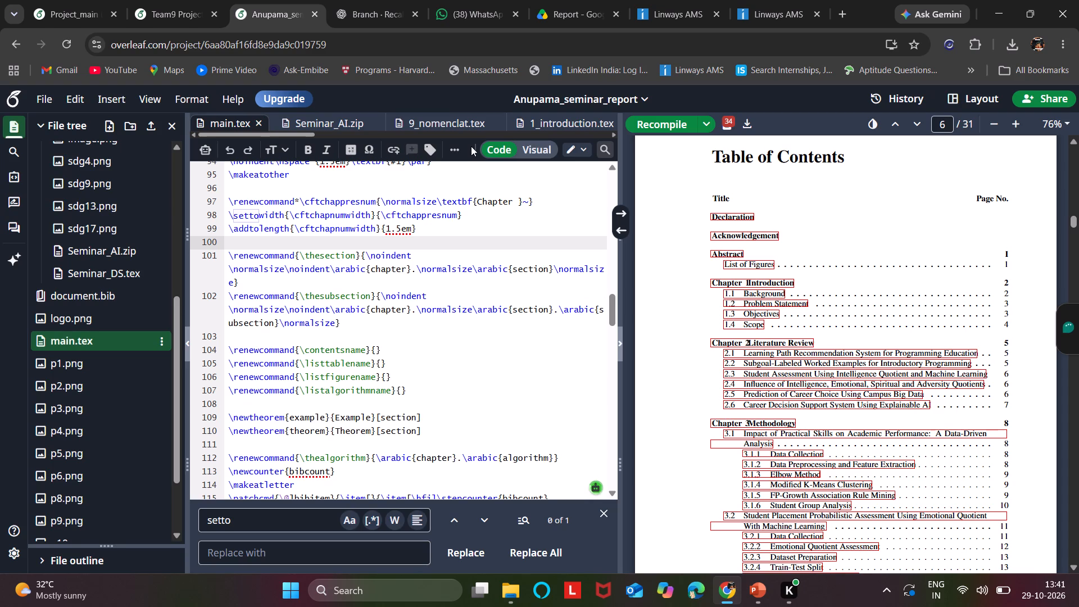
# Compare the source code behind the Table of Contents heading in the Team9 Project Report and the seminar report.
pyautogui.scroll(1, 820, 187)
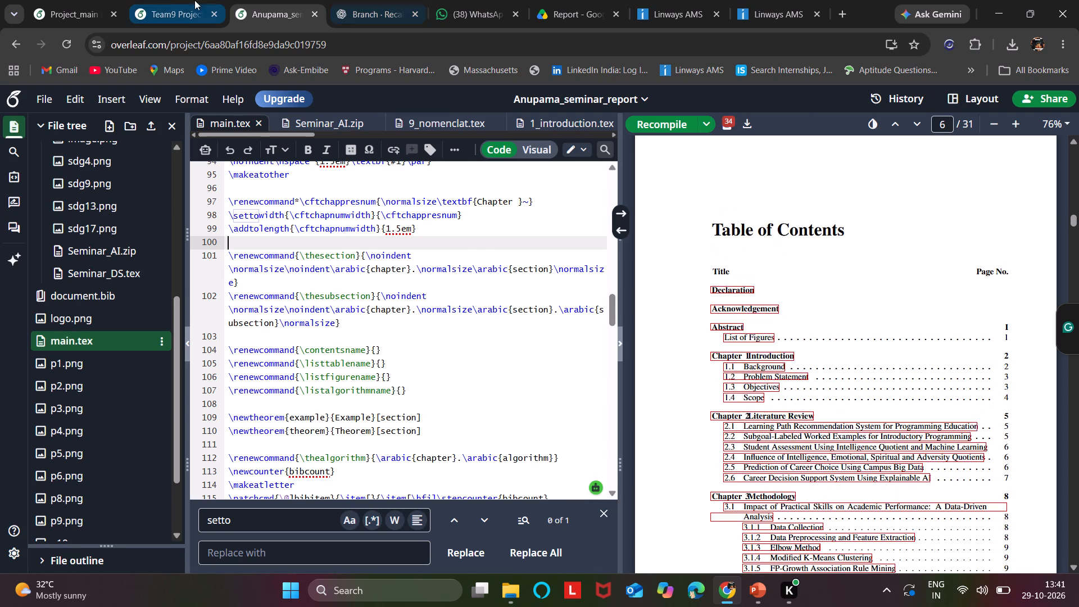
pyautogui.click(164, 0)
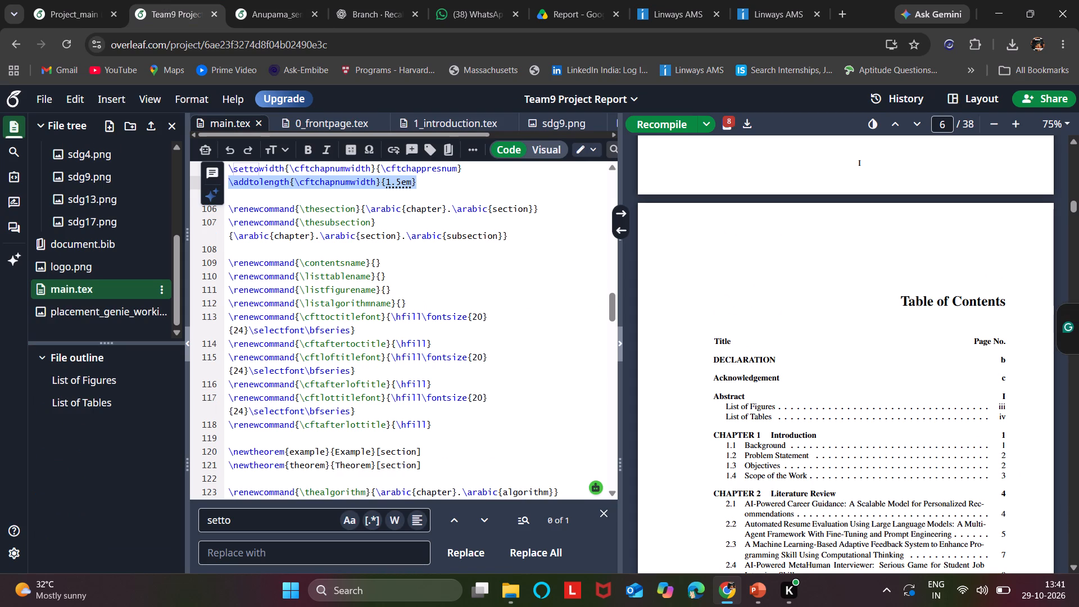
pyautogui.doubleClick(965, 306)
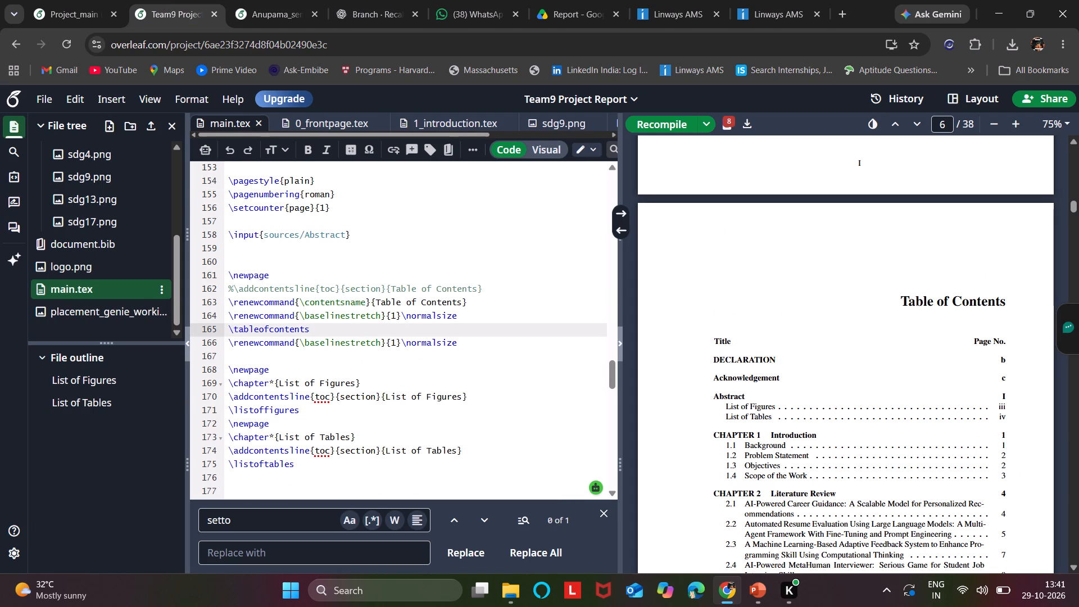
pyautogui.click(268, 0)
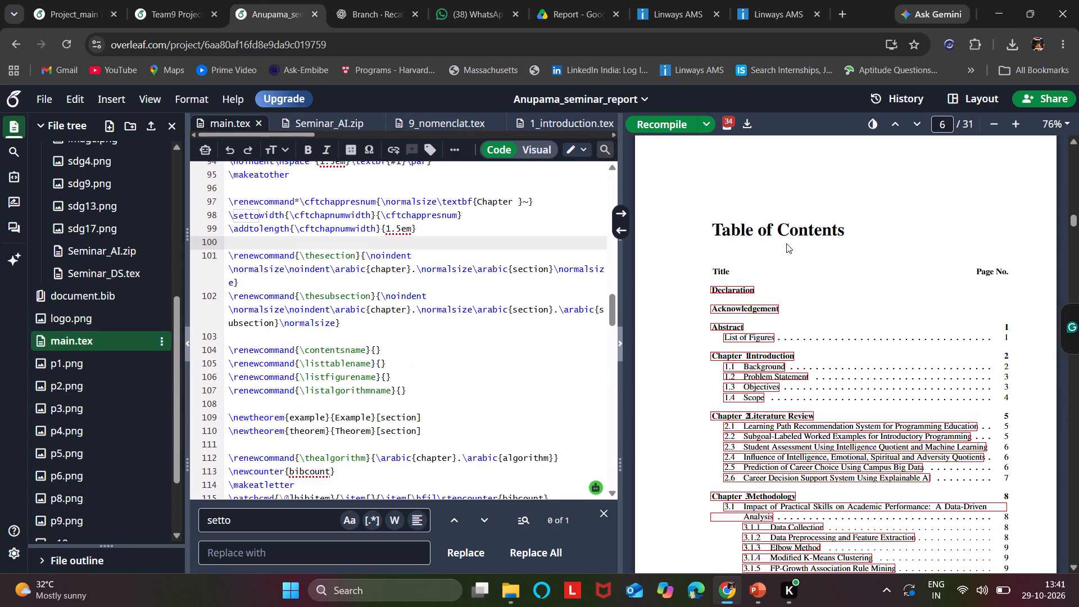
pyautogui.doubleClick(788, 237)
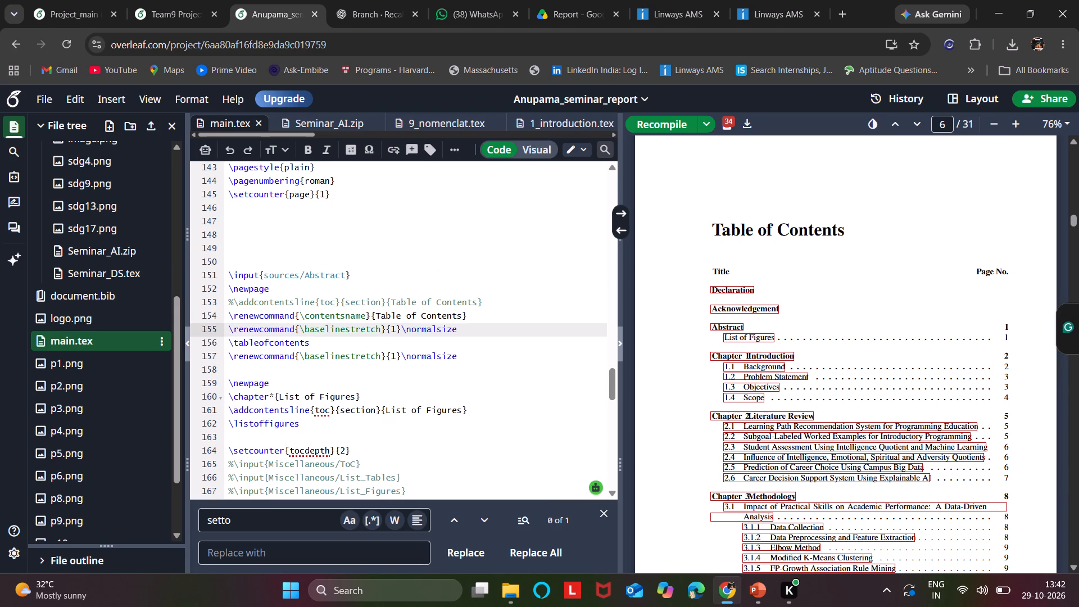
pyautogui.click(150, 0)
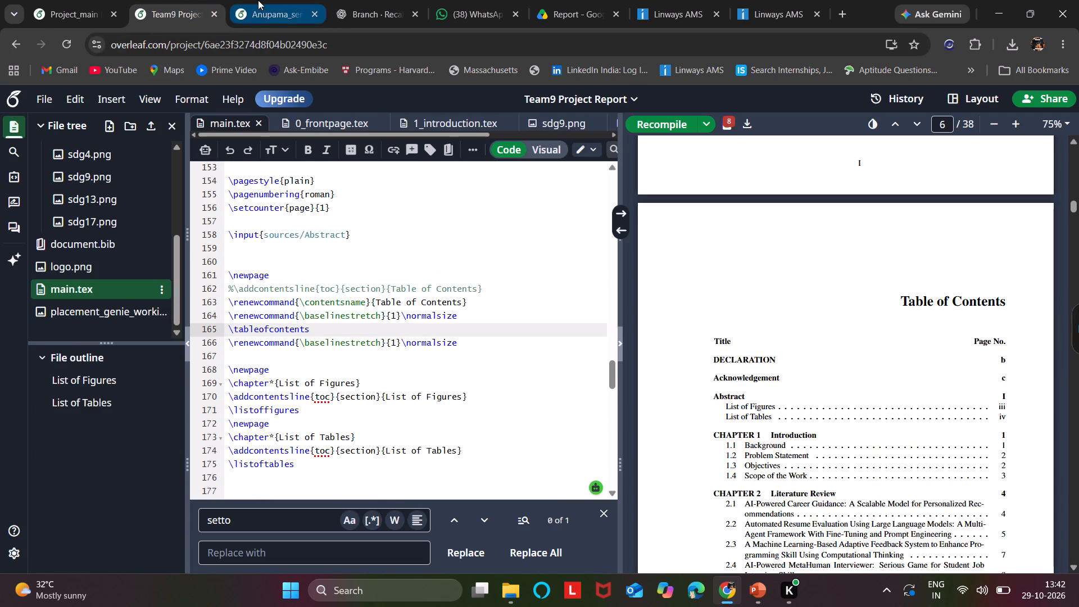
pyautogui.click(258, 0)
pyautogui.click(164, 0)
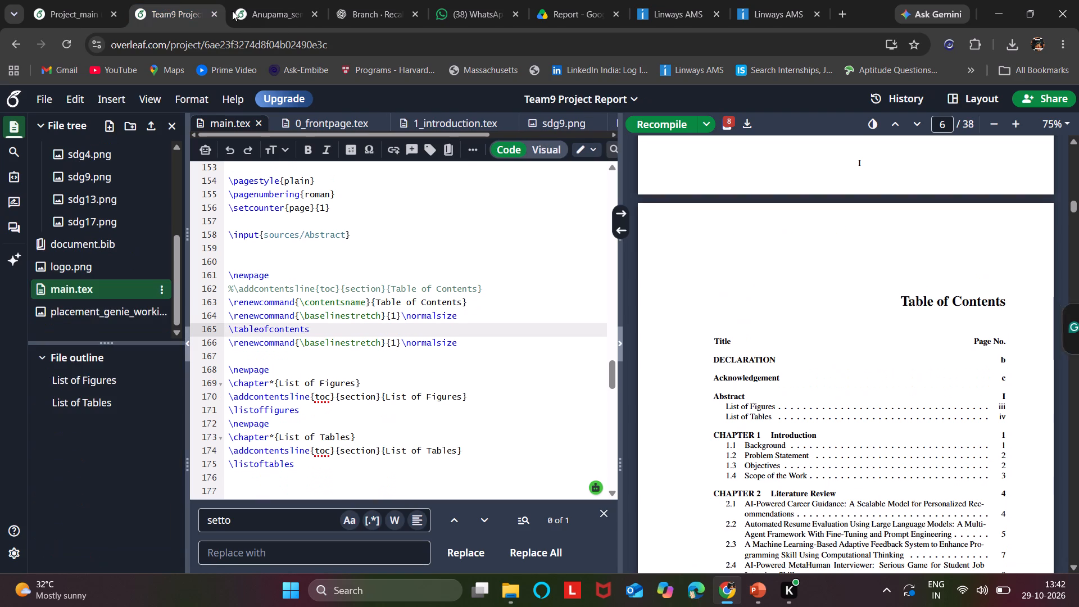
pyautogui.click(251, 0)
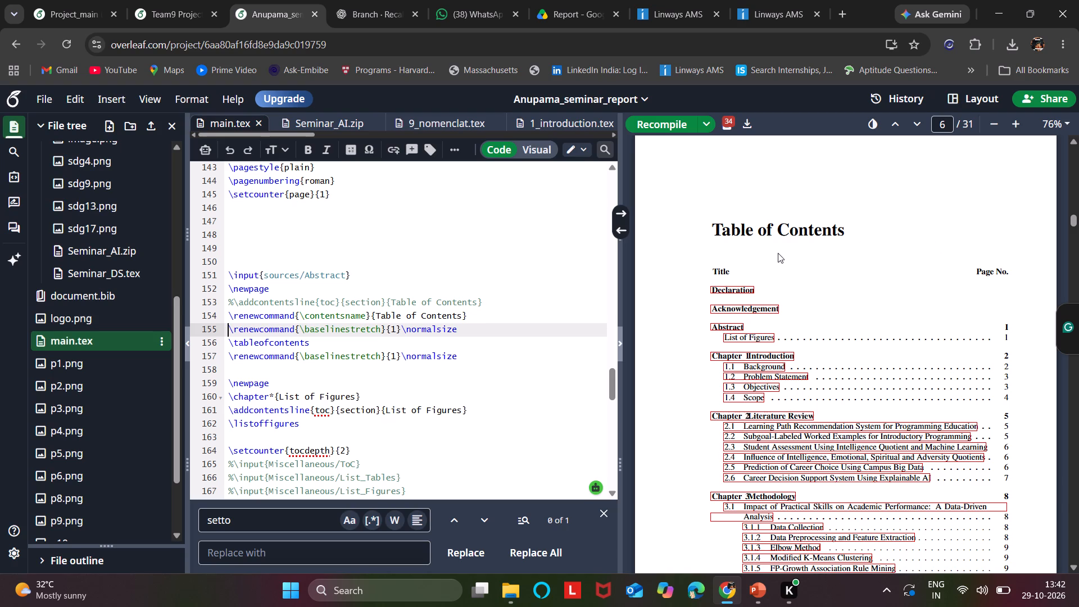
pyautogui.scroll(1, 393, 323)
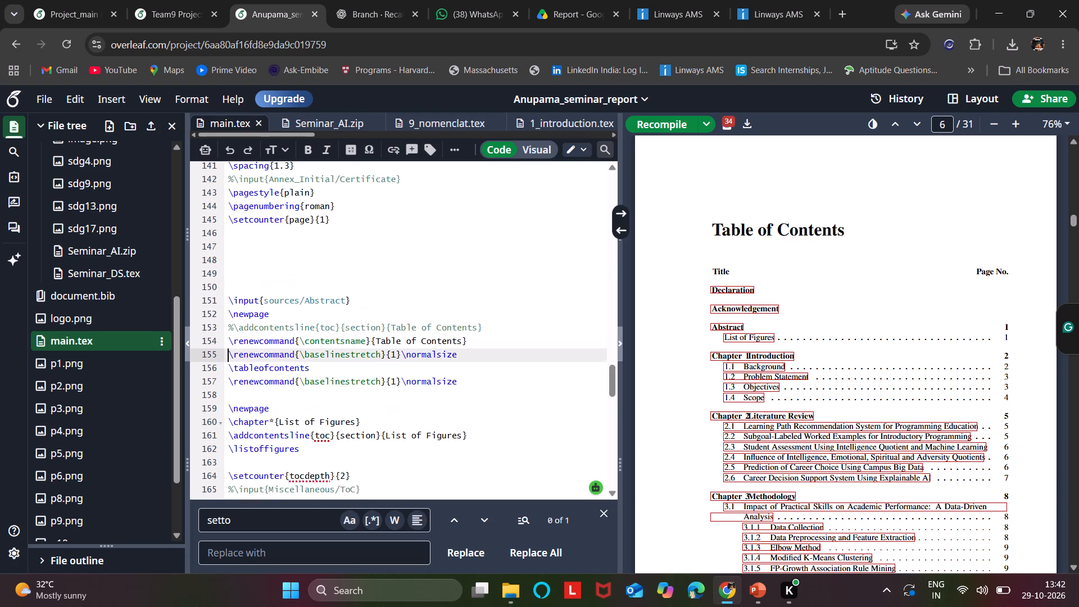
pyautogui.scroll(1, 393, 323)
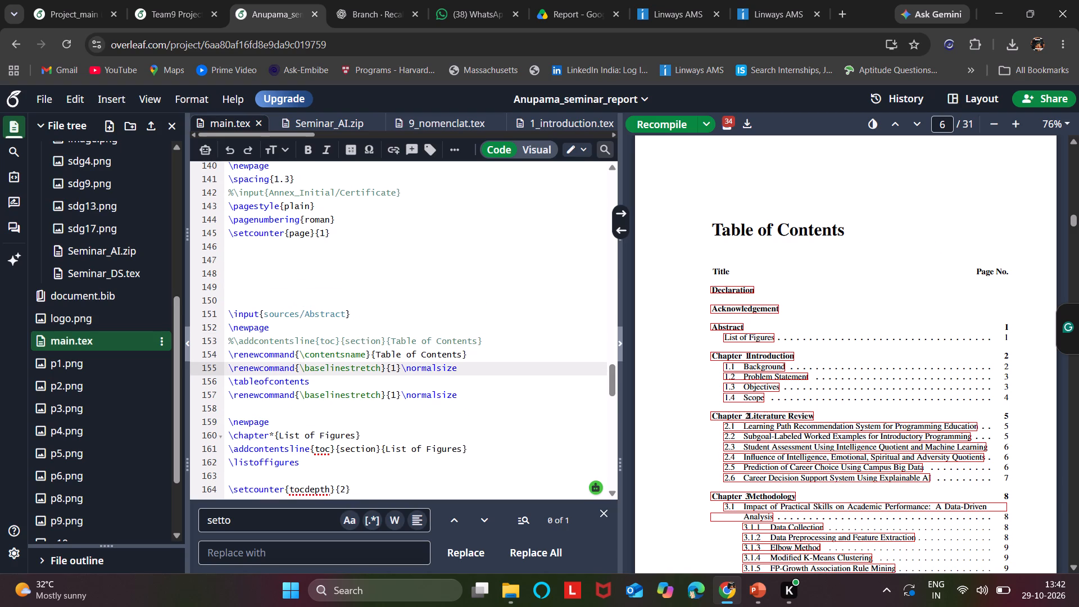
pyautogui.click(158, 0)
pyautogui.click(265, 0)
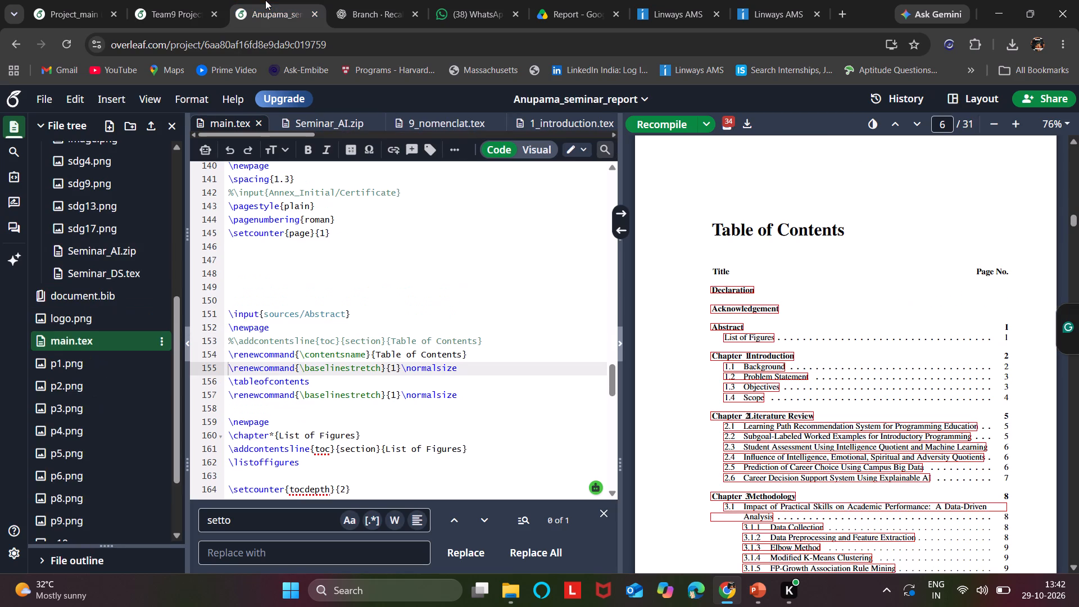
pyautogui.click(197, 0)
pyautogui.click(255, 0)
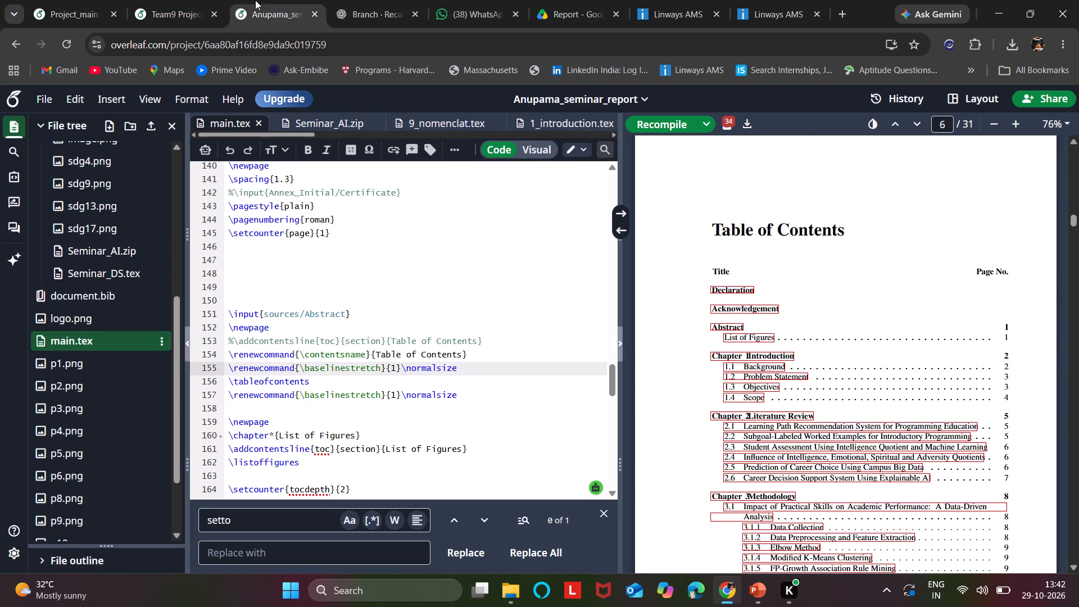
pyautogui.scroll(1, 808, 262)
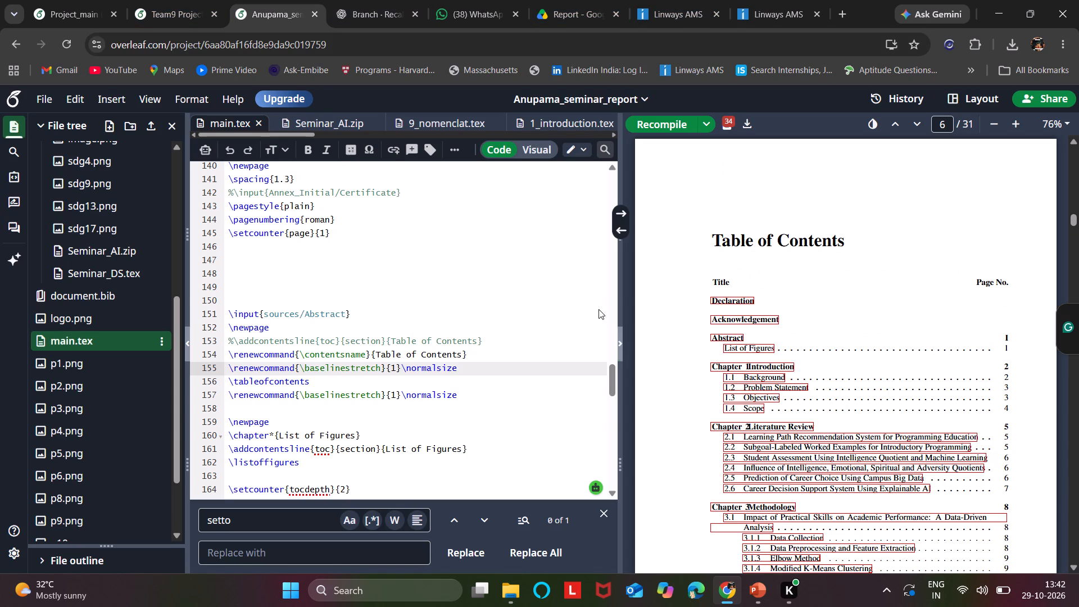
# Recompile the seminar report with the added chapter-number width line.
pyautogui.hotkey('ctrl', 's')
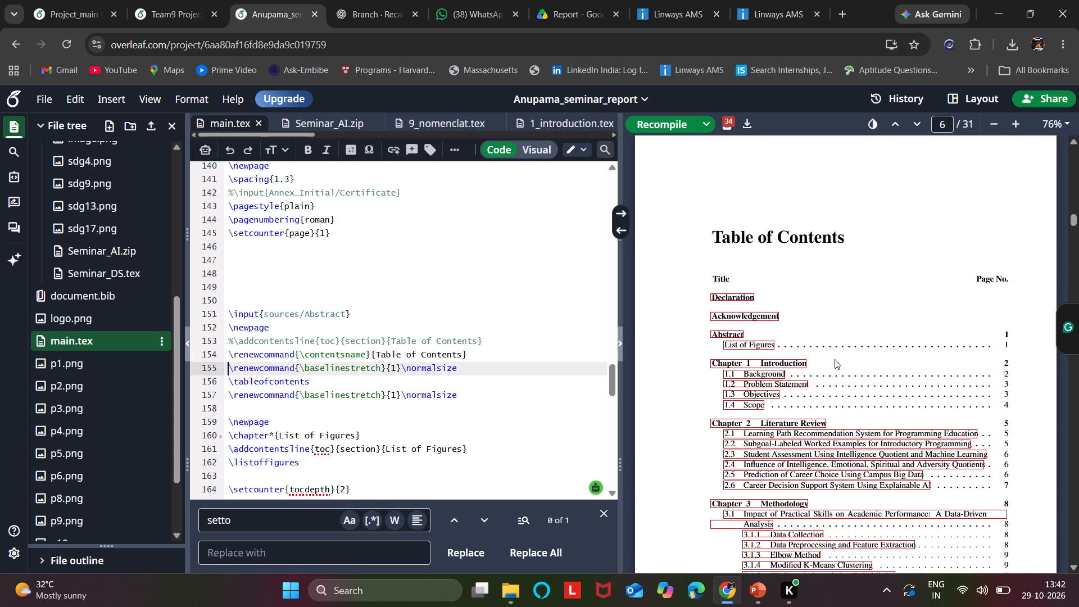
# Review the recompiled seminar report from the table of contents through the chapters to the References page.
pyautogui.scroll(-7, 880, 398)
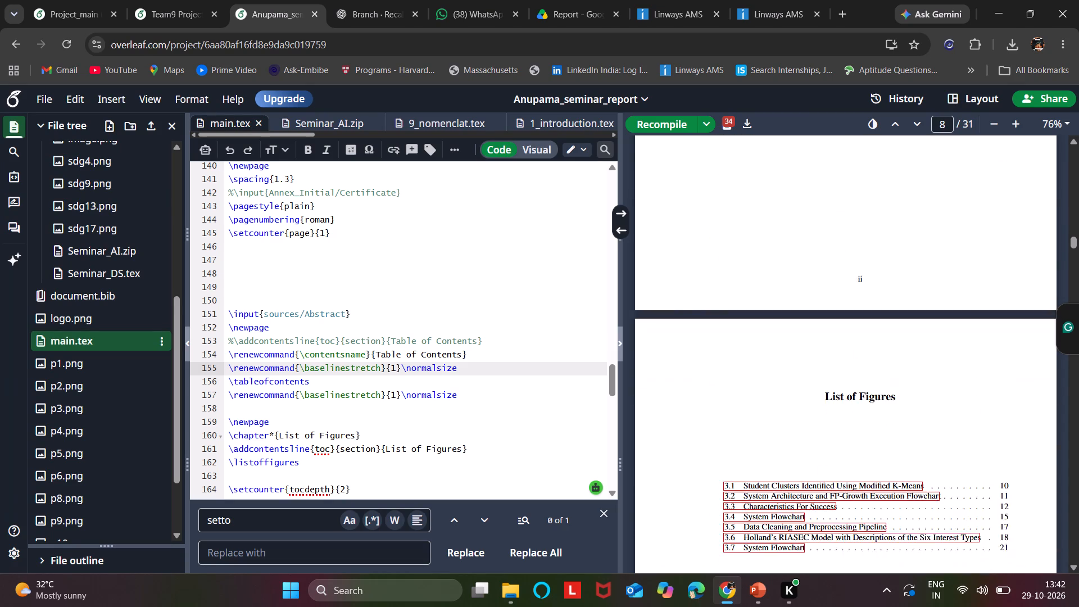
pyautogui.scroll(-9, 880, 398)
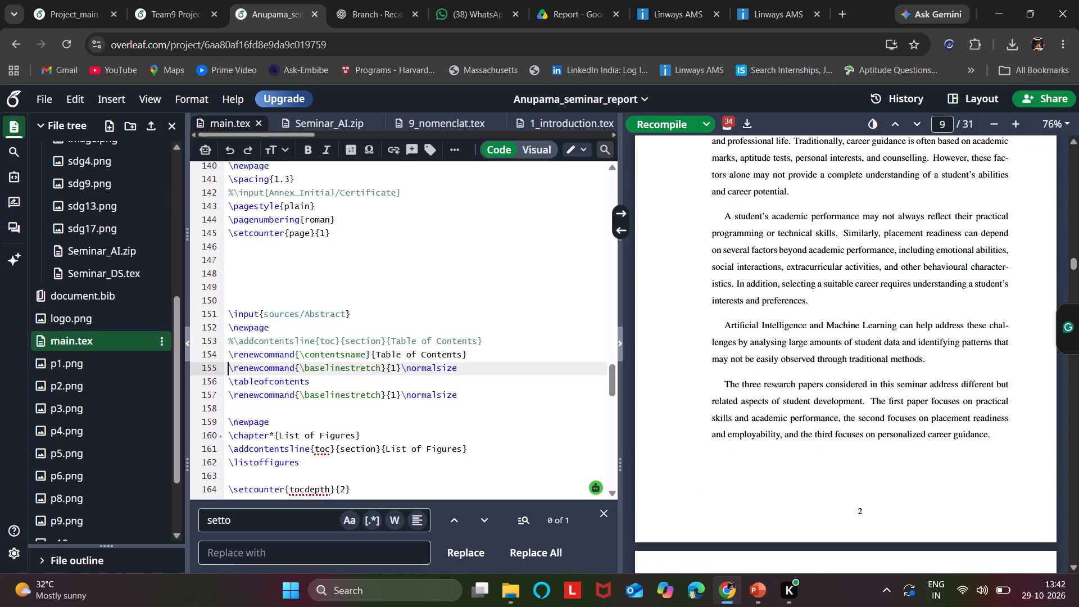
pyautogui.scroll(-12, 880, 398)
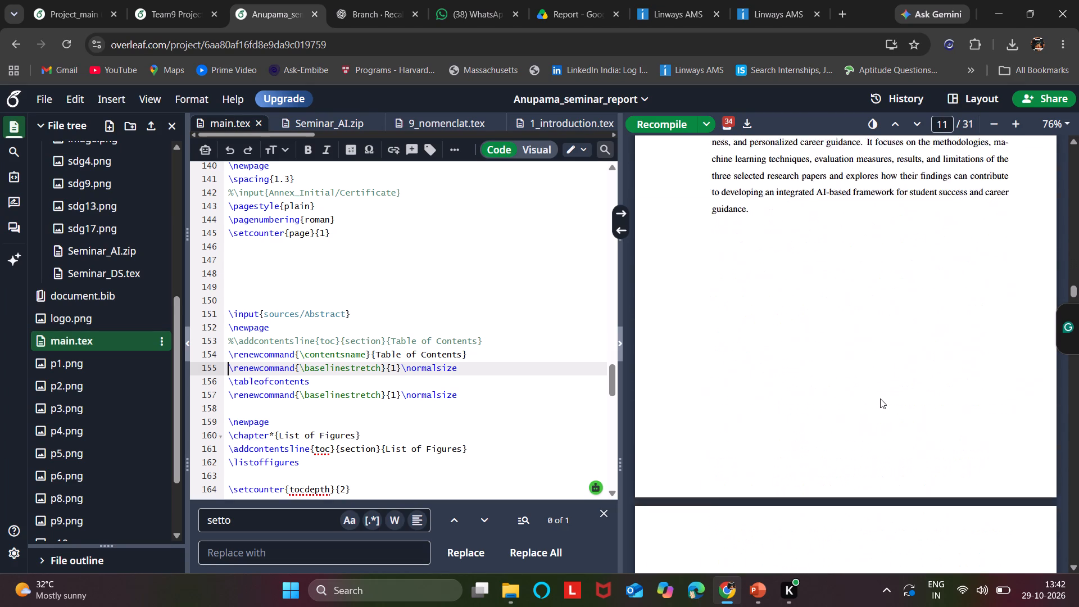
pyautogui.scroll(-4, 880, 398)
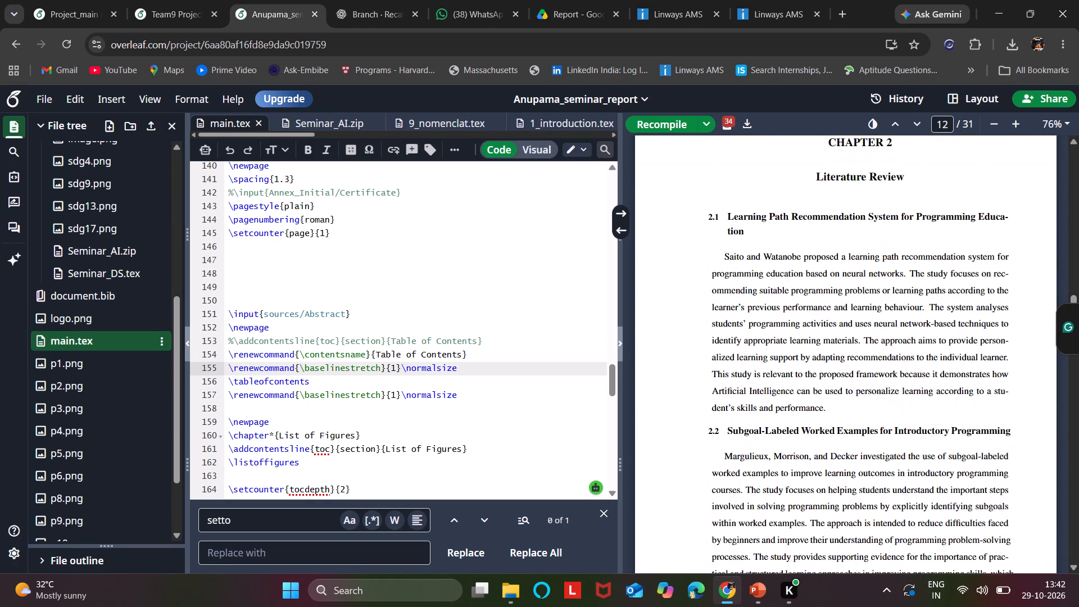
pyautogui.scroll(-1, 880, 398)
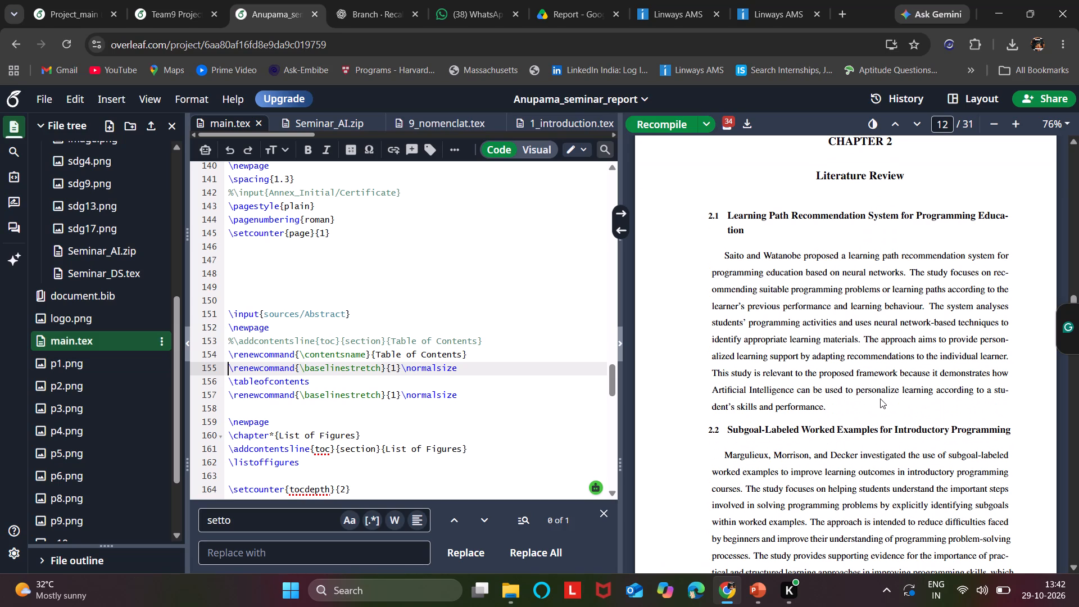
pyautogui.scroll(-5, 880, 398)
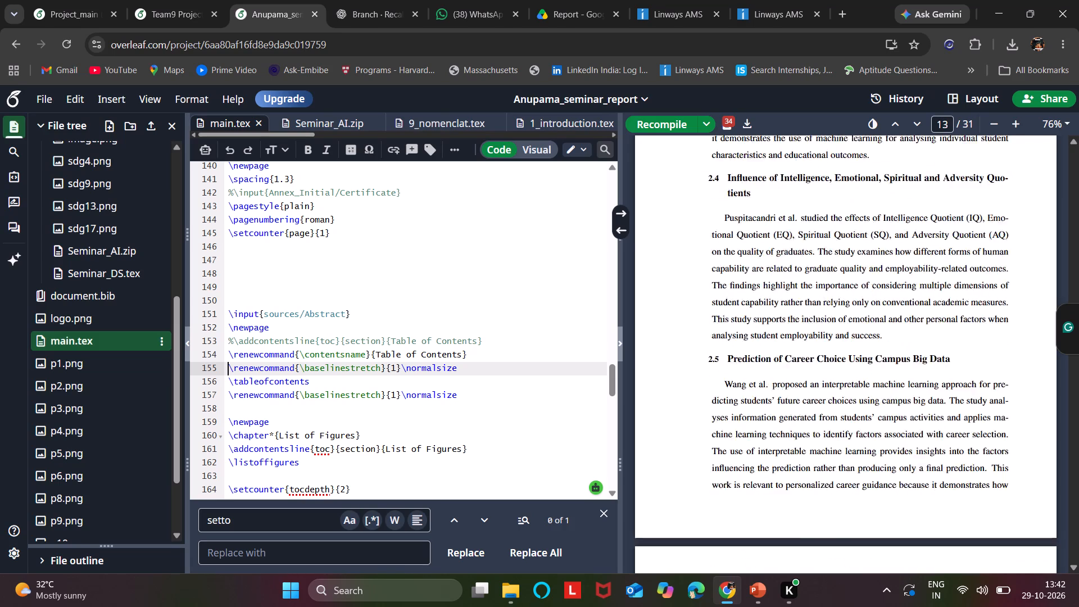
pyautogui.scroll(-20, 880, 398)
pyautogui.scroll(-7, 880, 398)
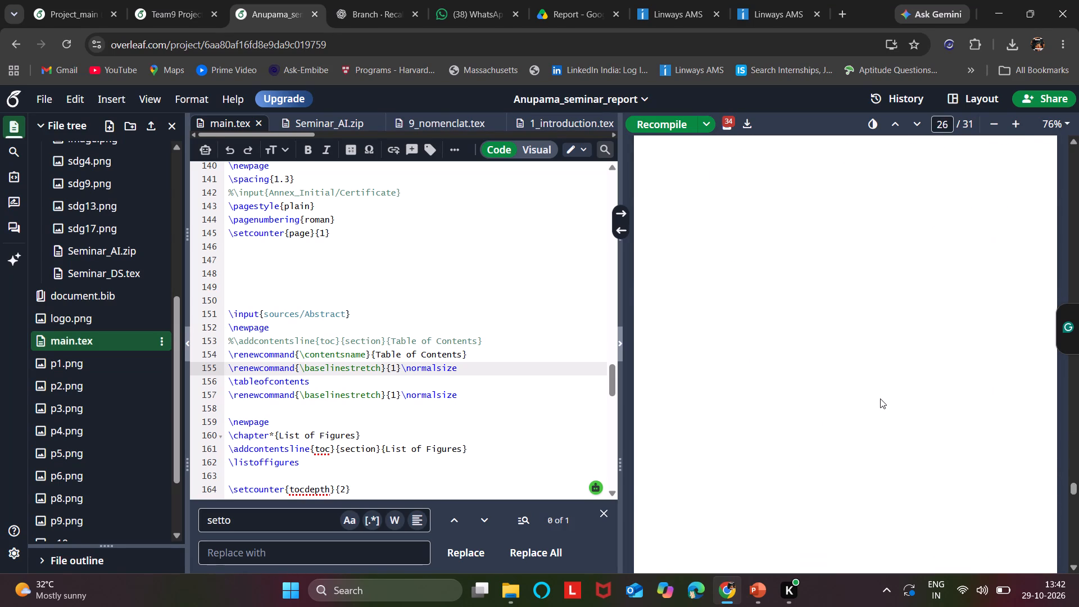
pyautogui.scroll(-11, 880, 398)
pyautogui.scroll(10, 880, 398)
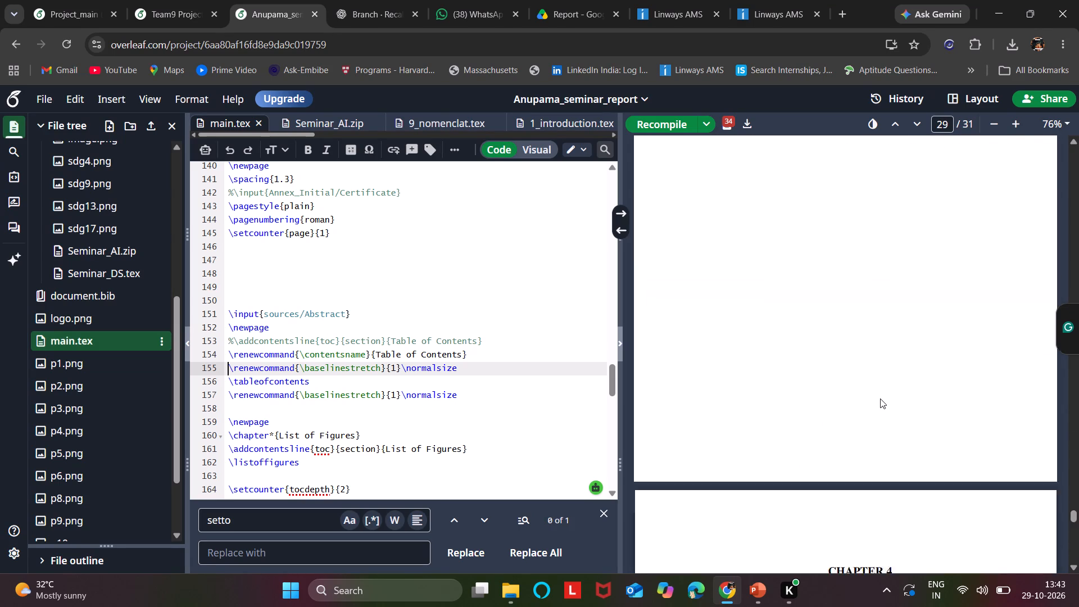
pyautogui.scroll(-5, 880, 398)
pyautogui.scroll(5, 880, 398)
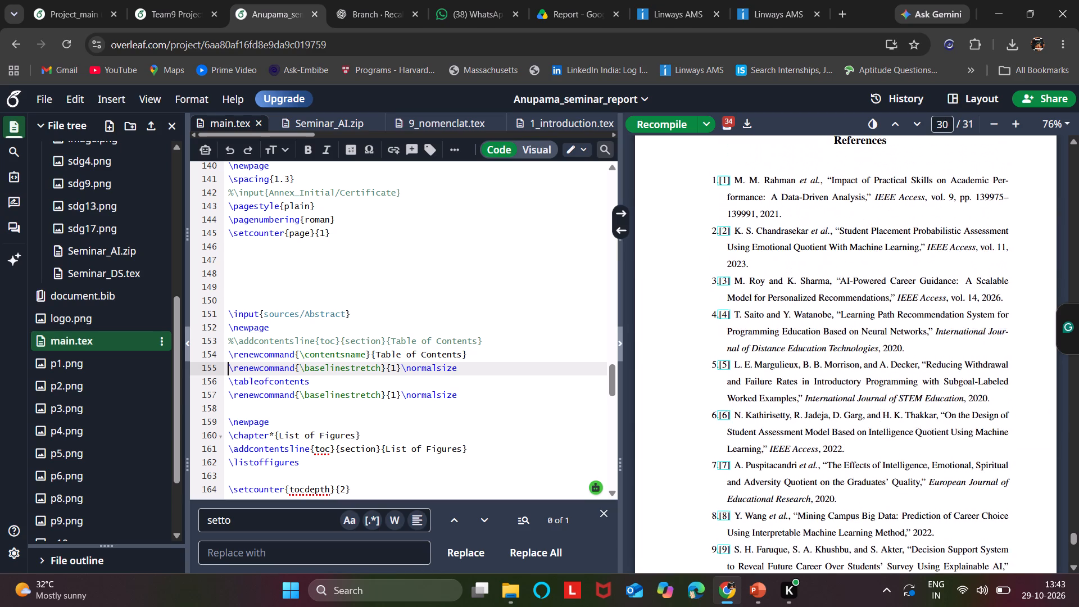
pyautogui.scroll(1, 880, 398)
pyautogui.scroll(-1, 880, 398)
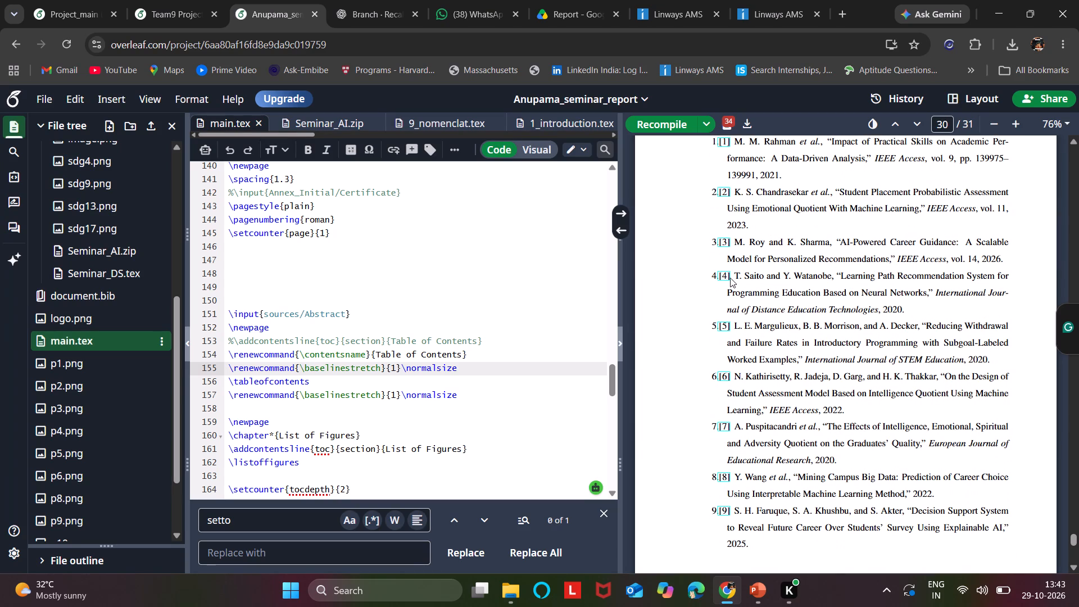
# Check where the link on reference [4] leads and close the page it opens.
pyautogui.click(722, 278)
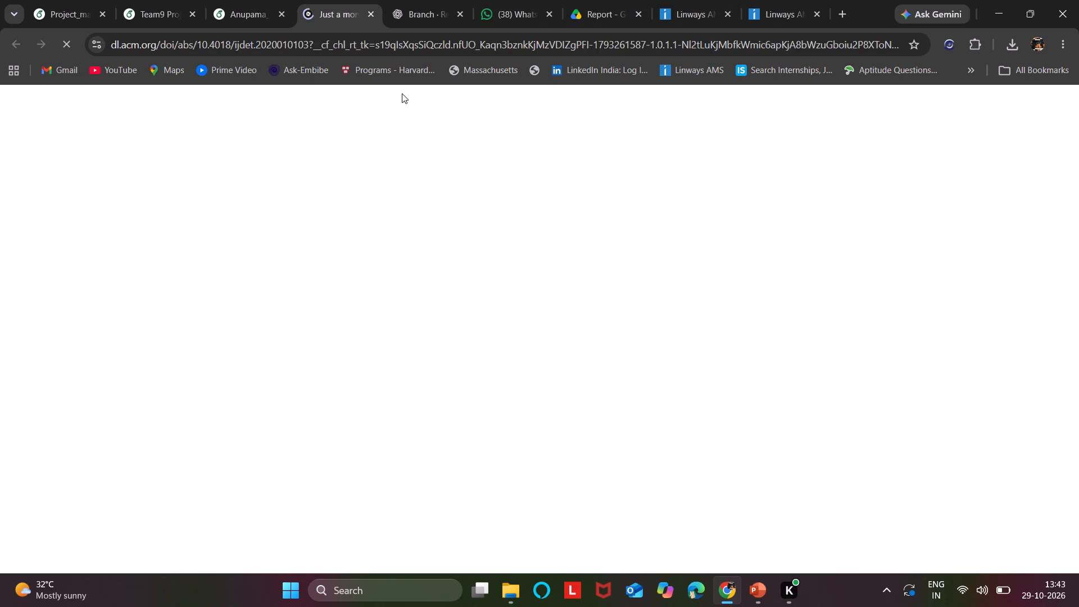
pyautogui.click(370, 10)
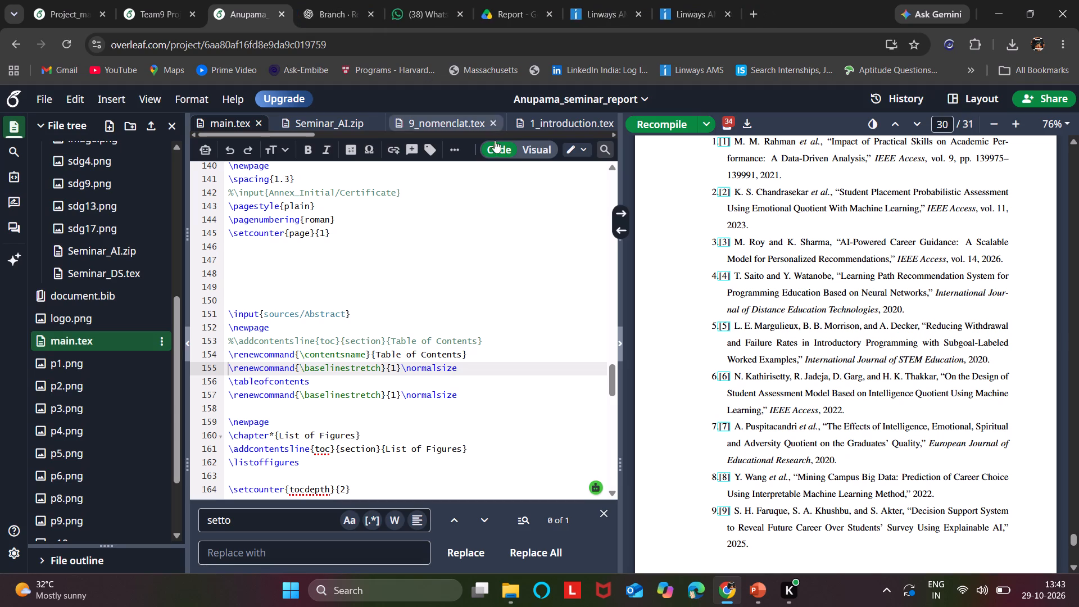
# Locate the source code behind the References heading in the seminar report's main.tex.
pyautogui.scroll(3, 822, 238)
pyautogui.scroll(-1, 822, 238)
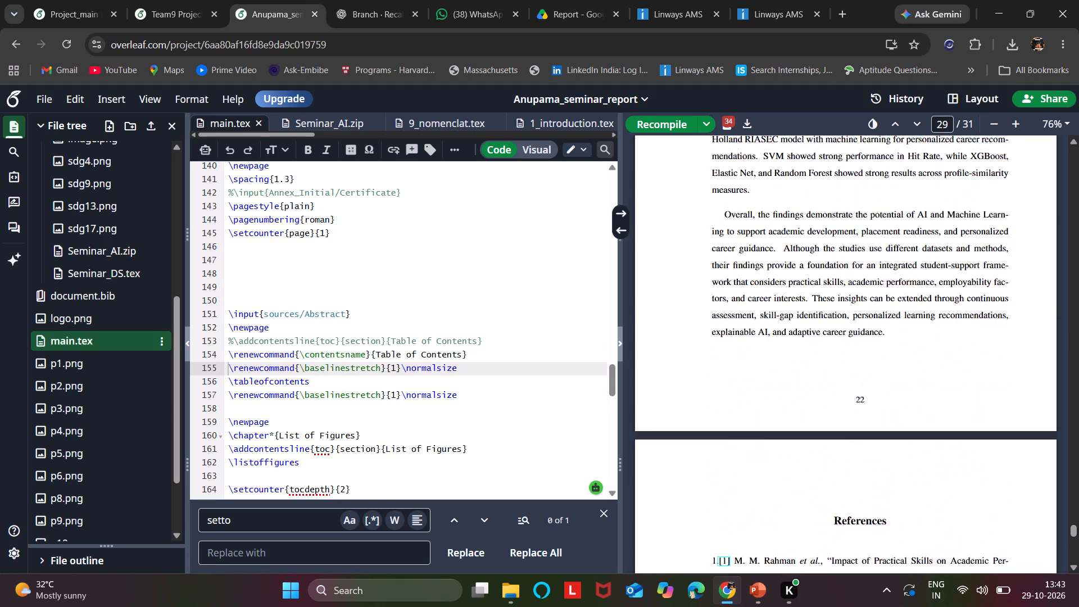
pyautogui.scroll(-1, 822, 238)
pyautogui.moveTo(835, 321); pyautogui.dragTo(846, 328)
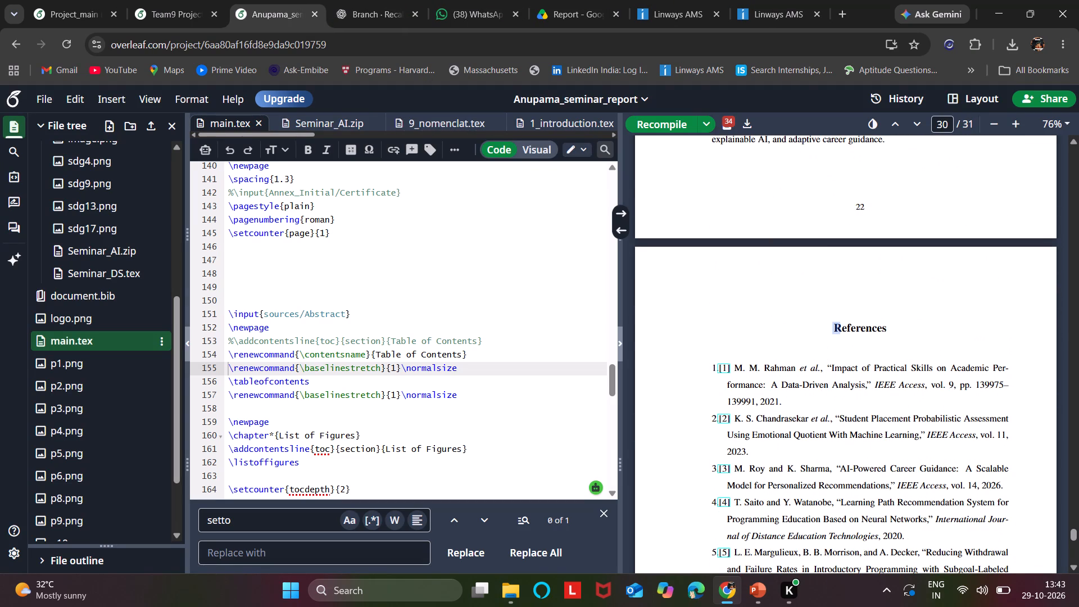
pyautogui.moveTo(846, 328); pyautogui.dragTo(906, 327)
pyautogui.doubleClick(833, 329)
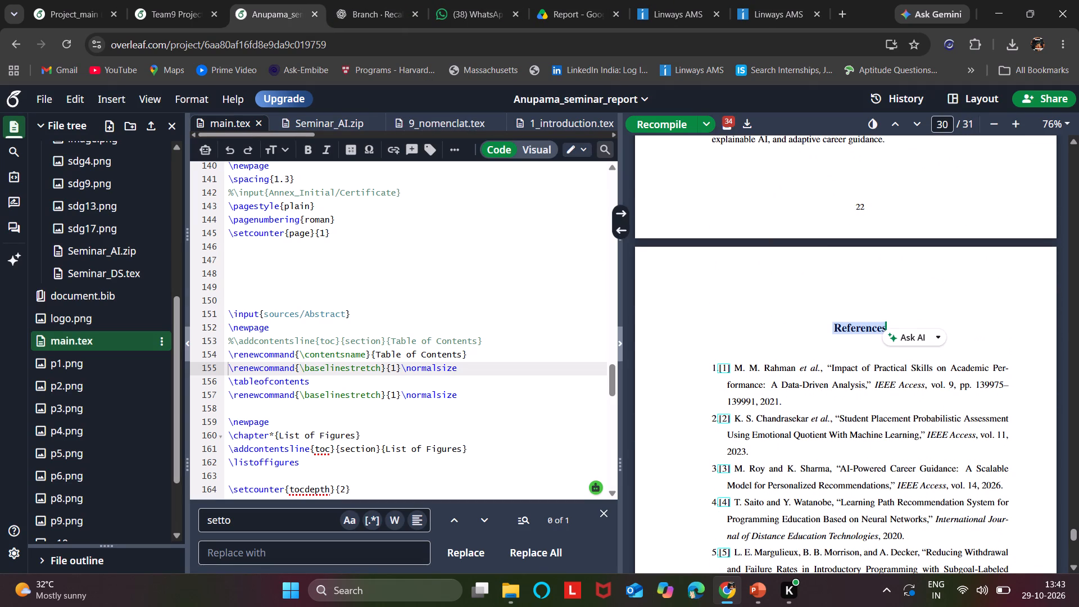
# Locate the source code behind the References heading in the Team9 Project Report for comparison, and return to the seminar report.
pyautogui.click(172, 0)
pyautogui.scroll(-14, 928, 288)
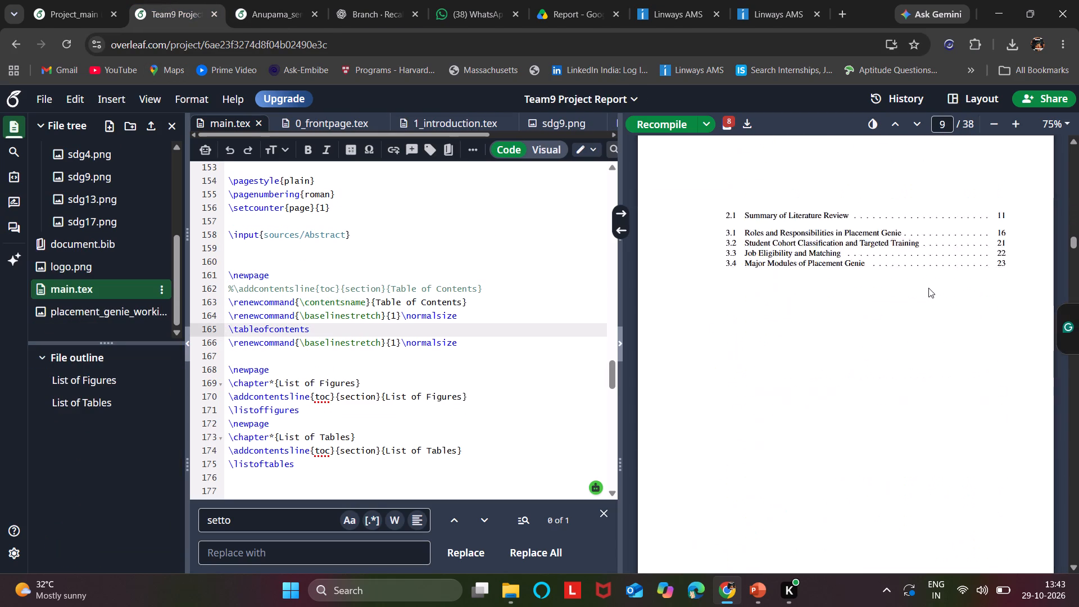
pyautogui.scroll(-20, 928, 288)
pyautogui.scroll(-5, 928, 288)
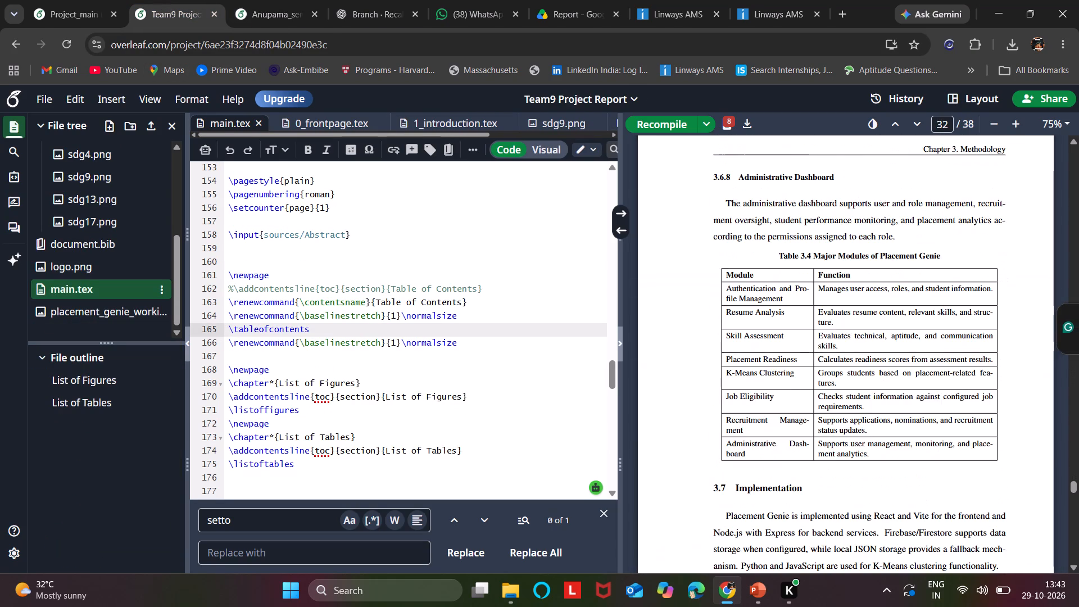
pyautogui.scroll(-20, 928, 288)
pyautogui.scroll(4, 928, 288)
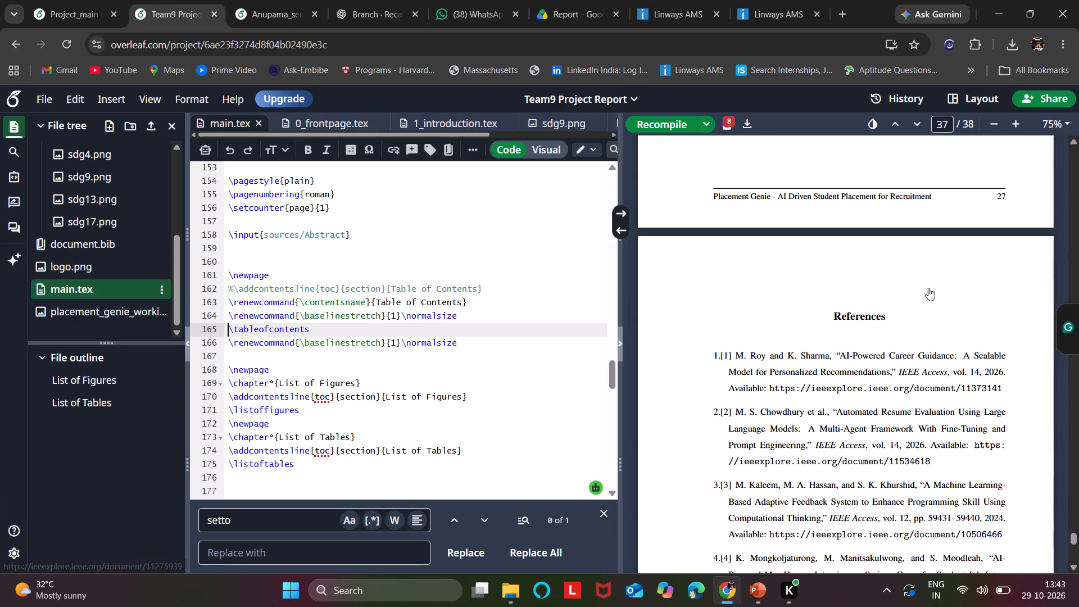
pyautogui.scroll(3, 928, 288)
pyautogui.doubleClick(875, 453)
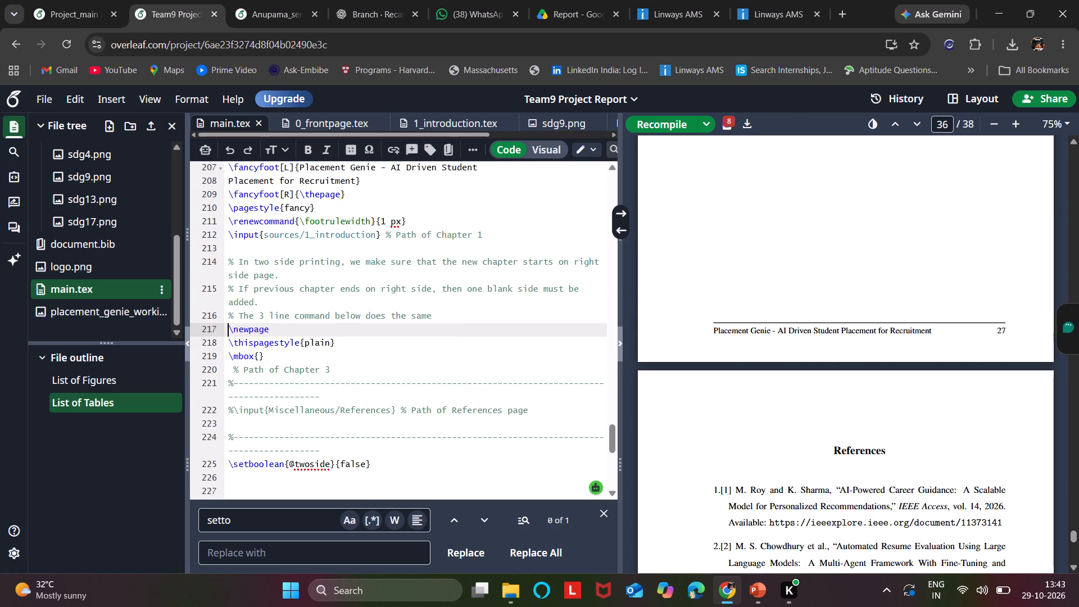
pyautogui.click(251, 0)
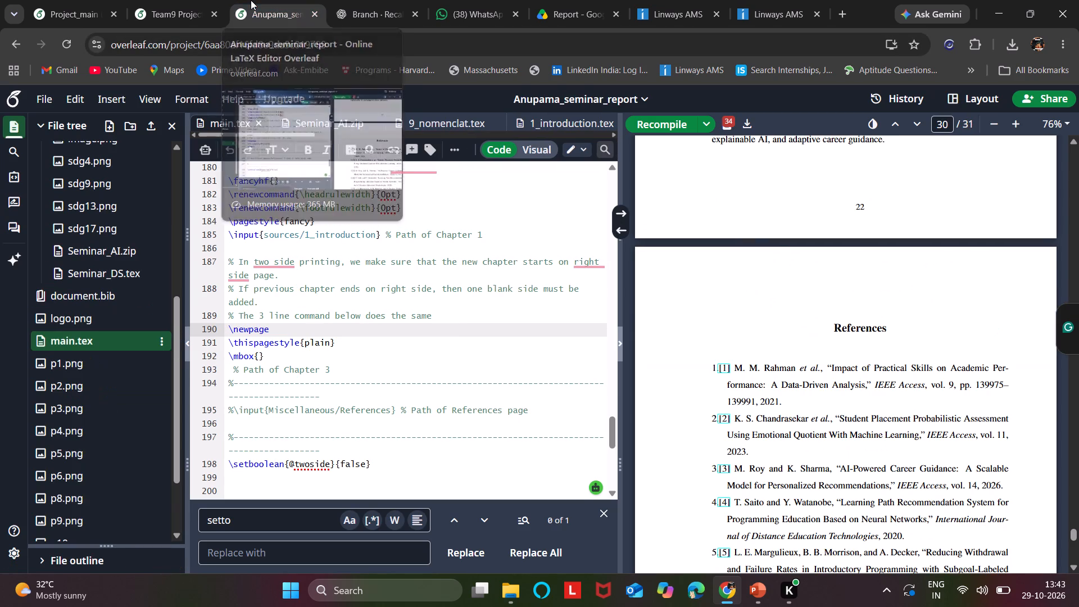
# Look through the seminar report's file tree for the source file that contains the References section.
pyautogui.click(171, 0)
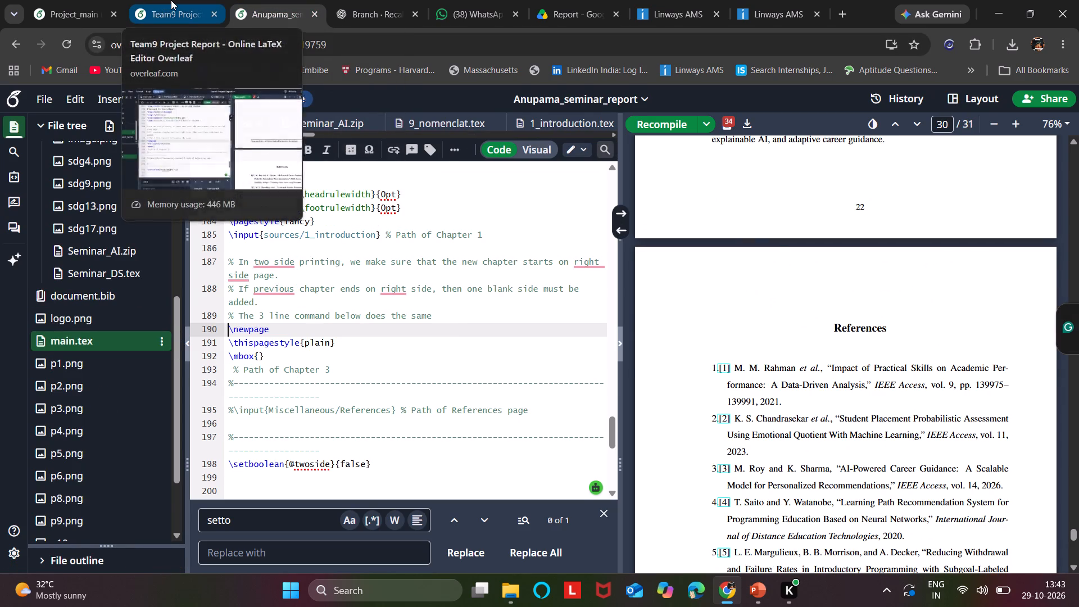
pyautogui.click(260, 0)
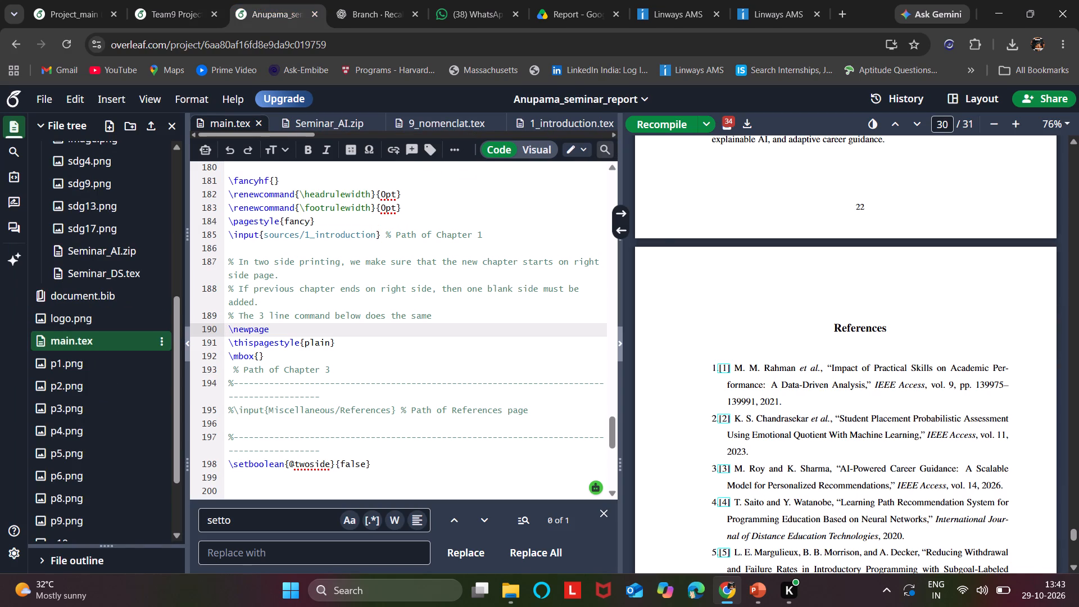
pyautogui.doubleClick(839, 325)
pyautogui.scroll(-2, 107, 202)
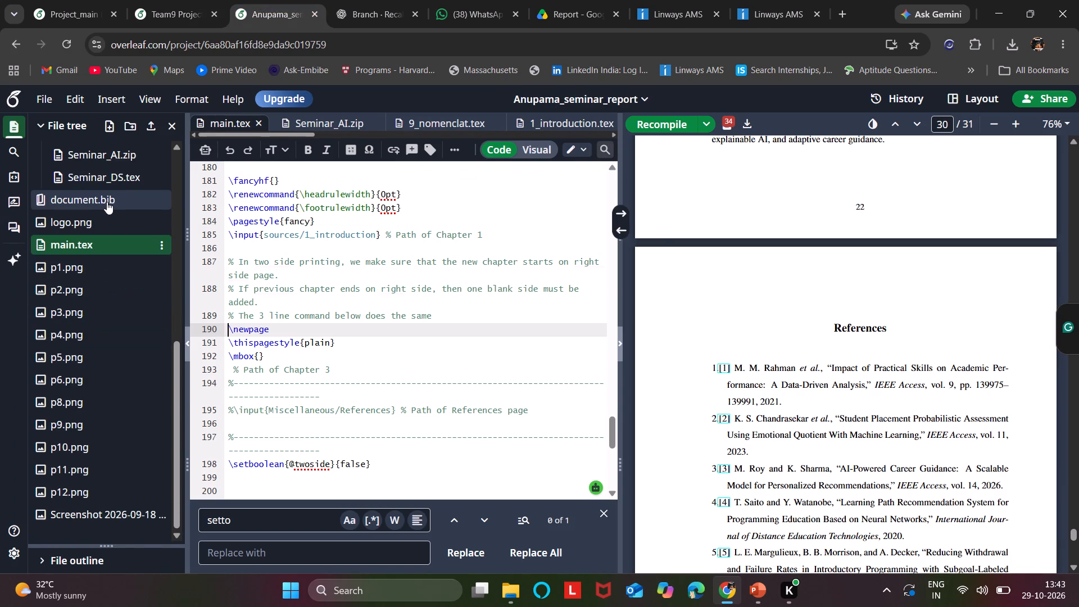
pyautogui.scroll(5, 107, 202)
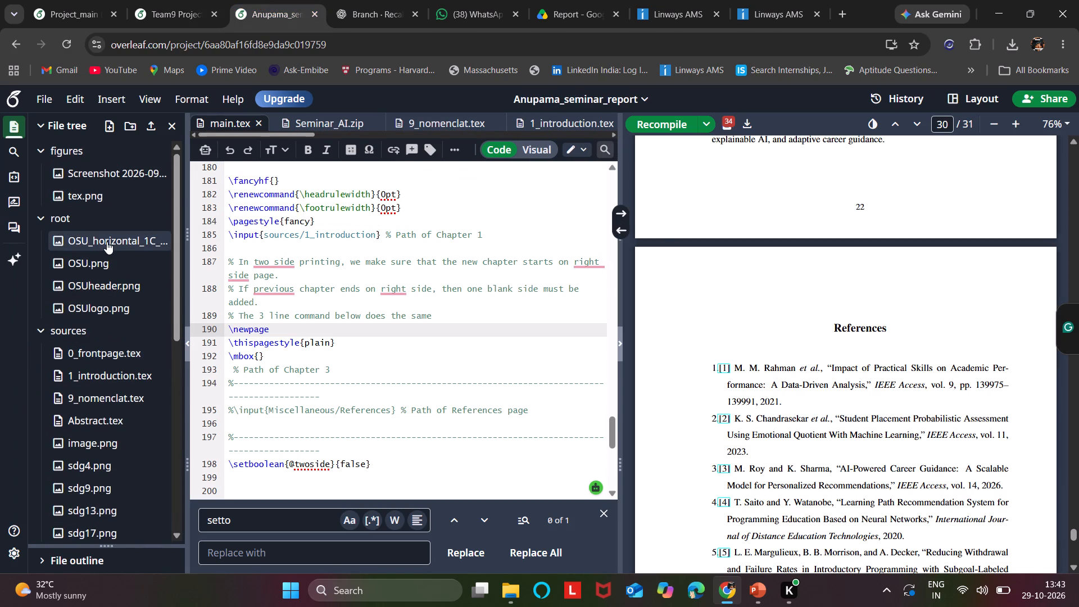
pyautogui.scroll(1, 107, 242)
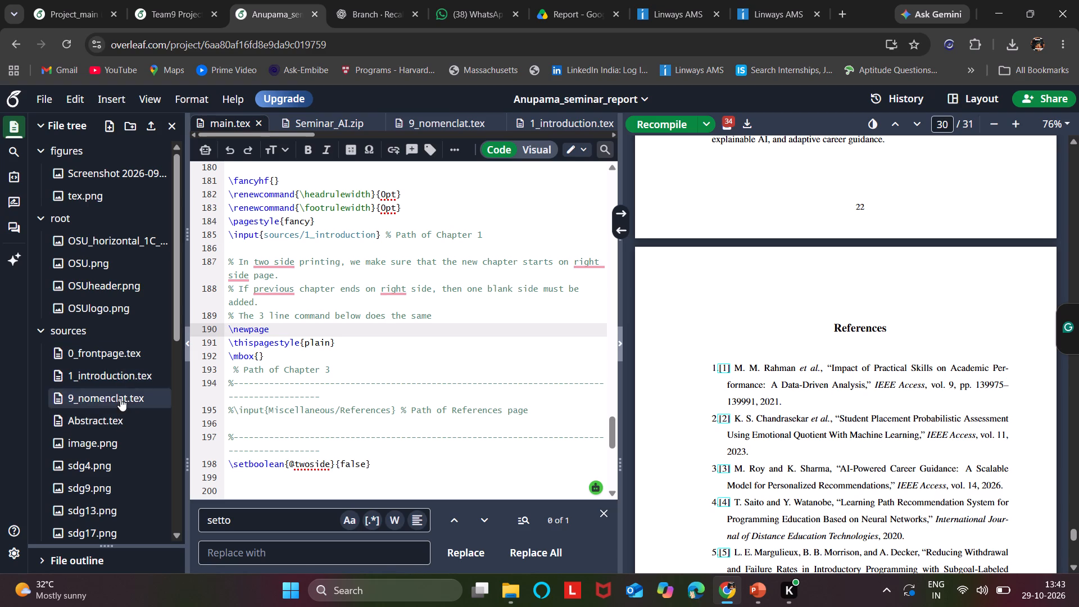
pyautogui.scroll(-1, 120, 418)
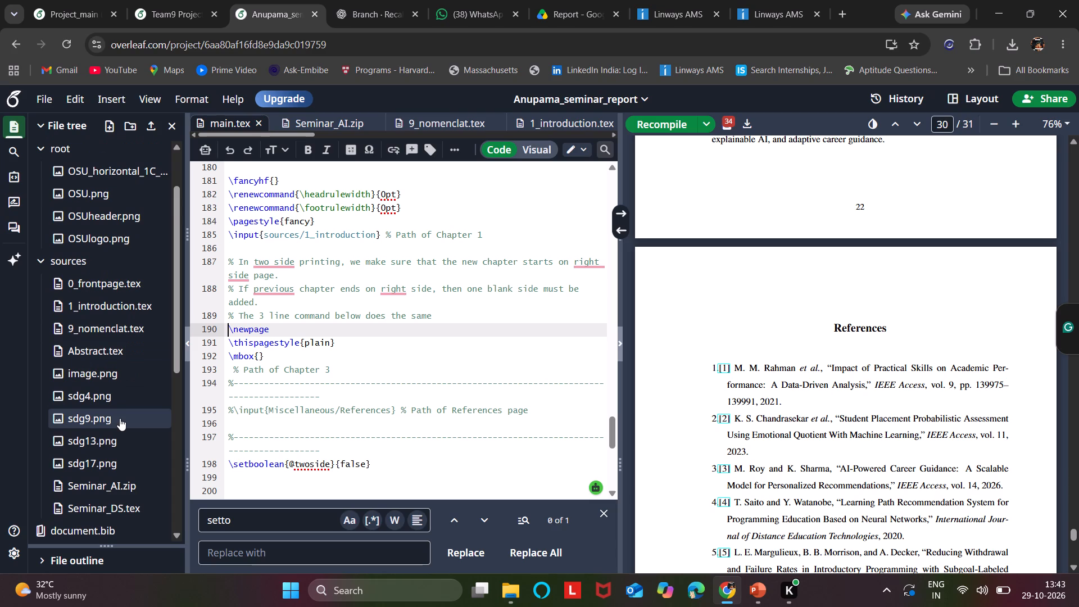
pyautogui.scroll(-5, 120, 418)
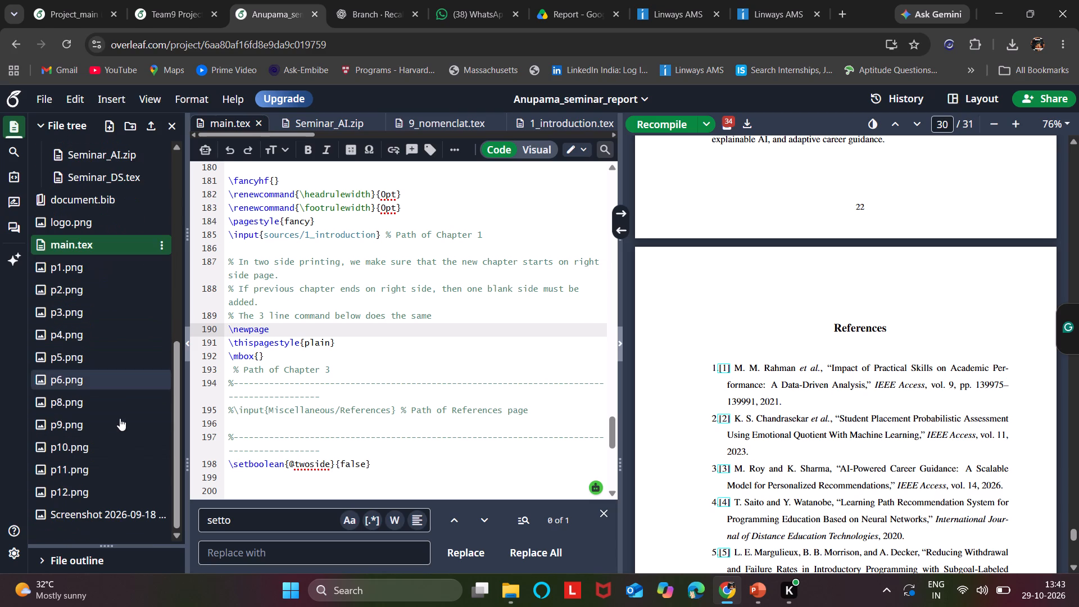
pyautogui.scroll(-2, 120, 418)
pyautogui.scroll(6, 120, 418)
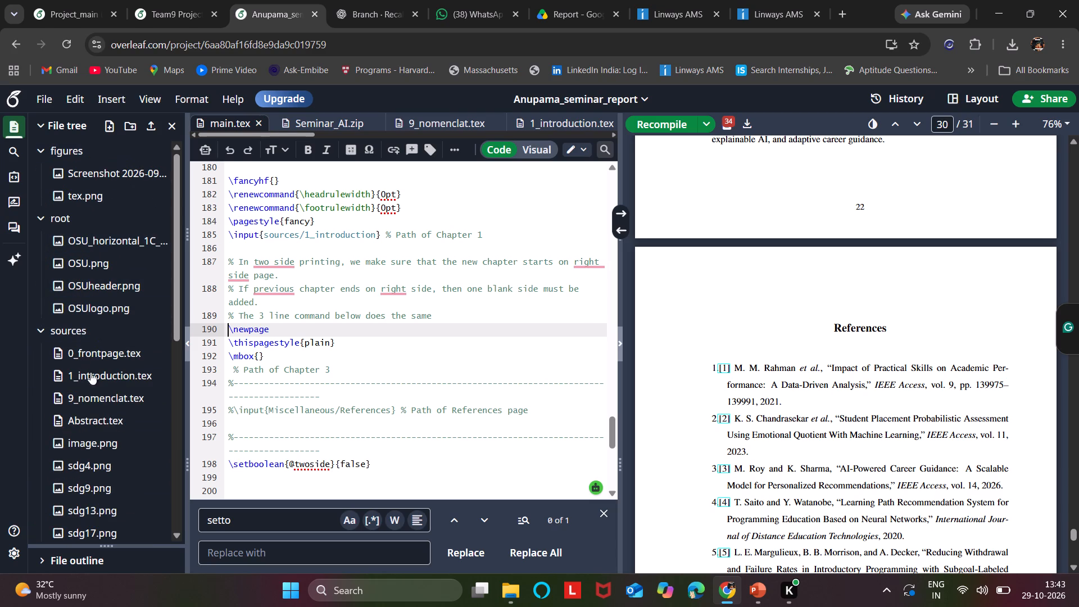
# Open the seminar report's 1_introduction.tex and look through its sections for the References code.
pyautogui.doubleClick(107, 364)
pyautogui.doubleClick(107, 378)
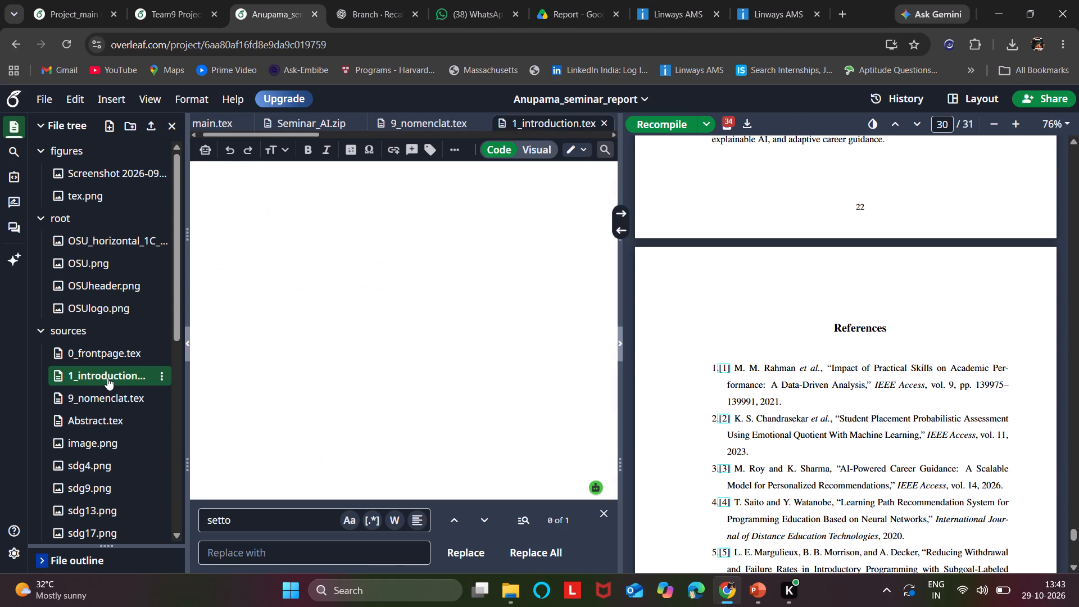
pyautogui.scroll(-11, 369, 297)
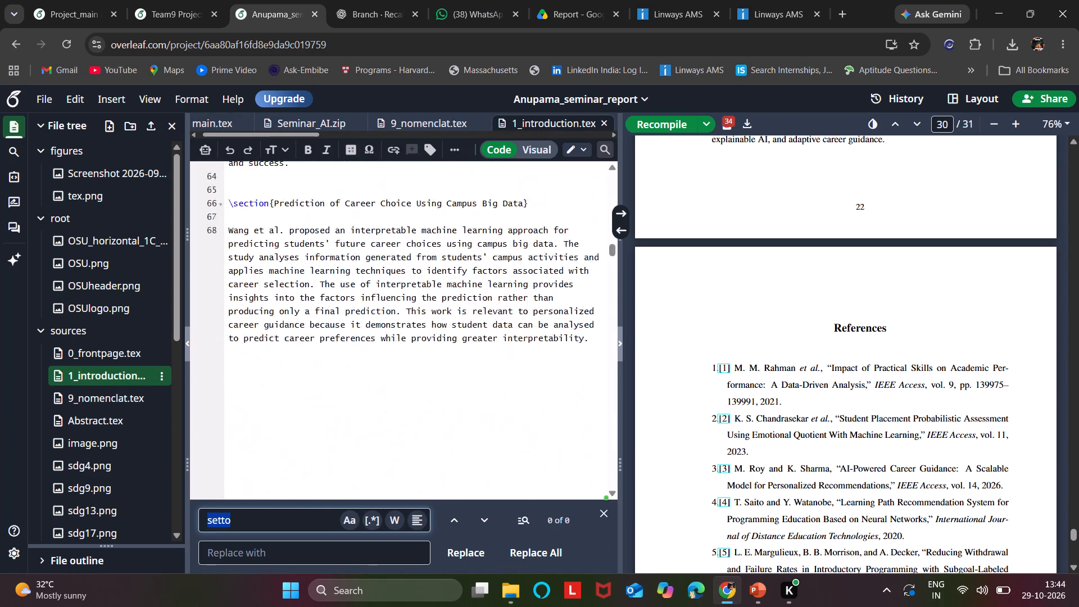
pyautogui.scroll(-10, 369, 297)
pyautogui.scroll(2, 369, 297)
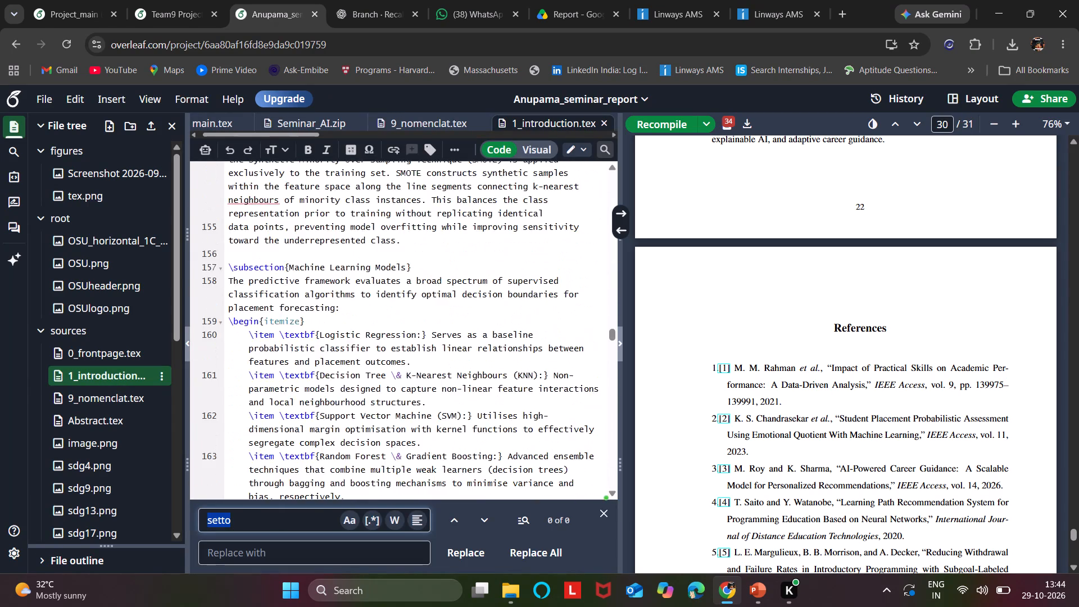
pyautogui.scroll(1, 369, 297)
pyautogui.scroll(-6, 369, 297)
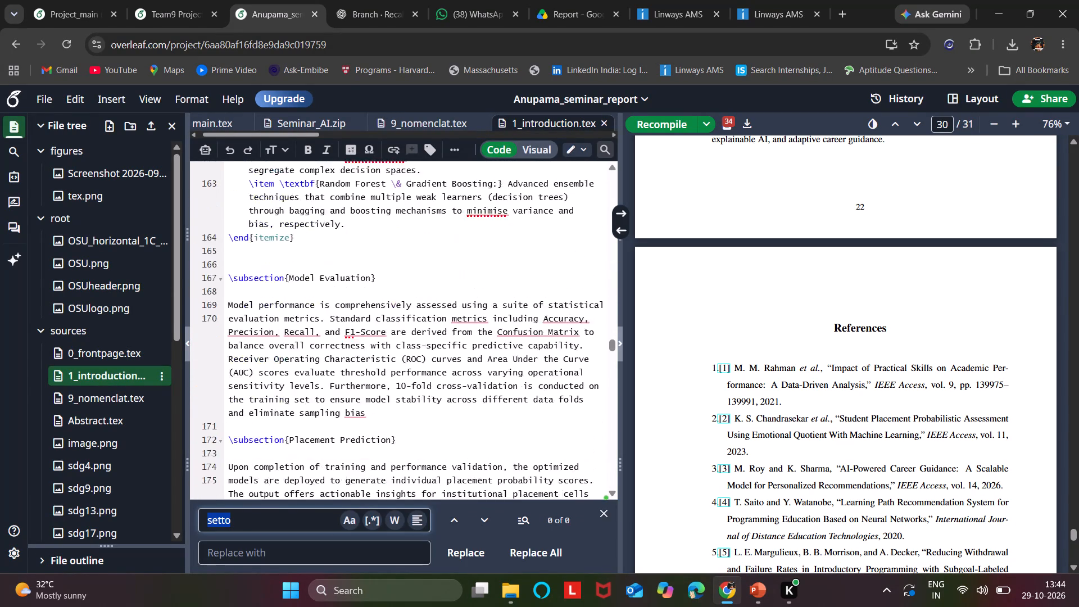
pyautogui.scroll(-5, 369, 297)
pyautogui.scroll(2, 369, 297)
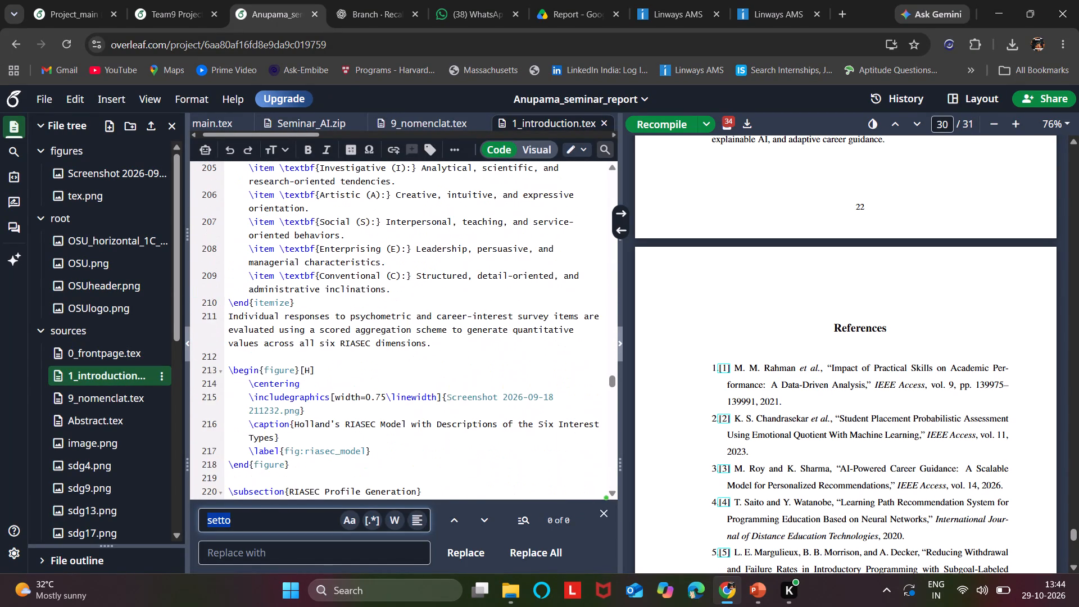
pyautogui.scroll(2, 369, 297)
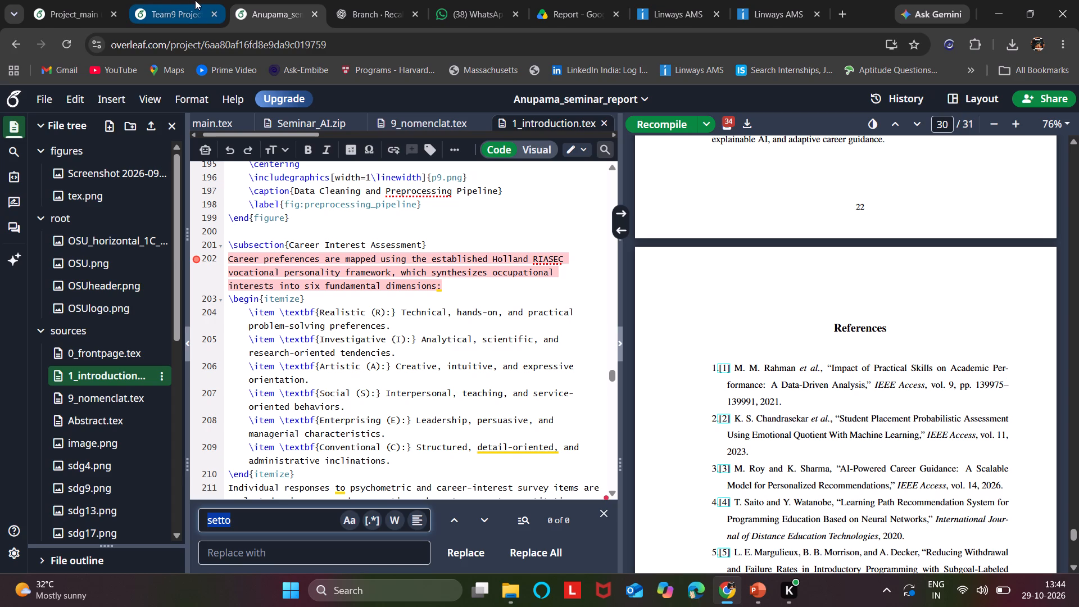
# Locate the source code behind the first reference entry in the Team9 Project Report.
pyautogui.click(154, 0)
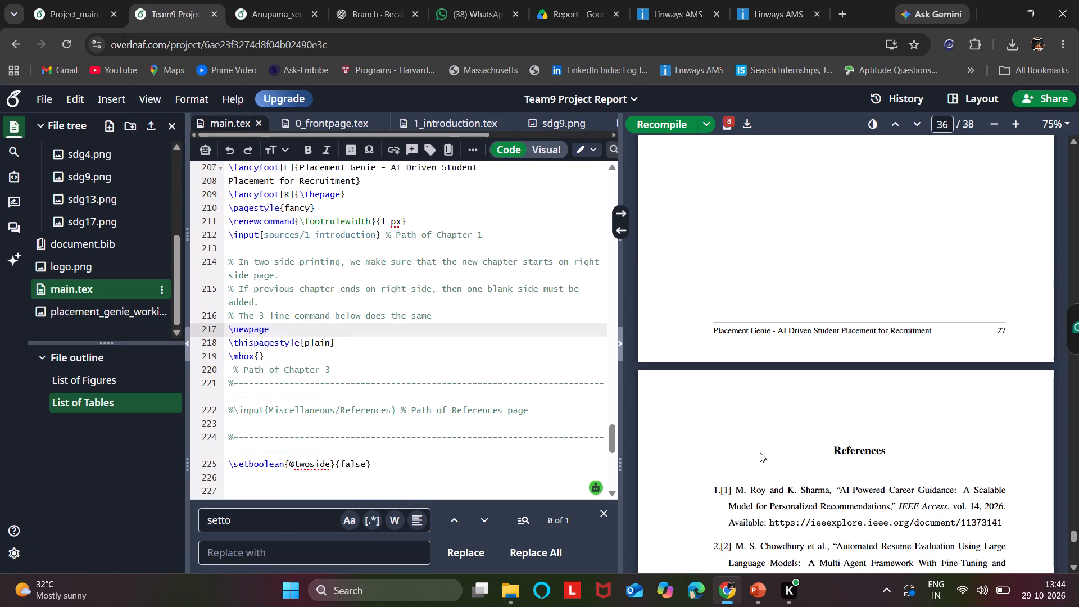
pyautogui.scroll(-1, 760, 466)
pyautogui.doubleClick(840, 400)
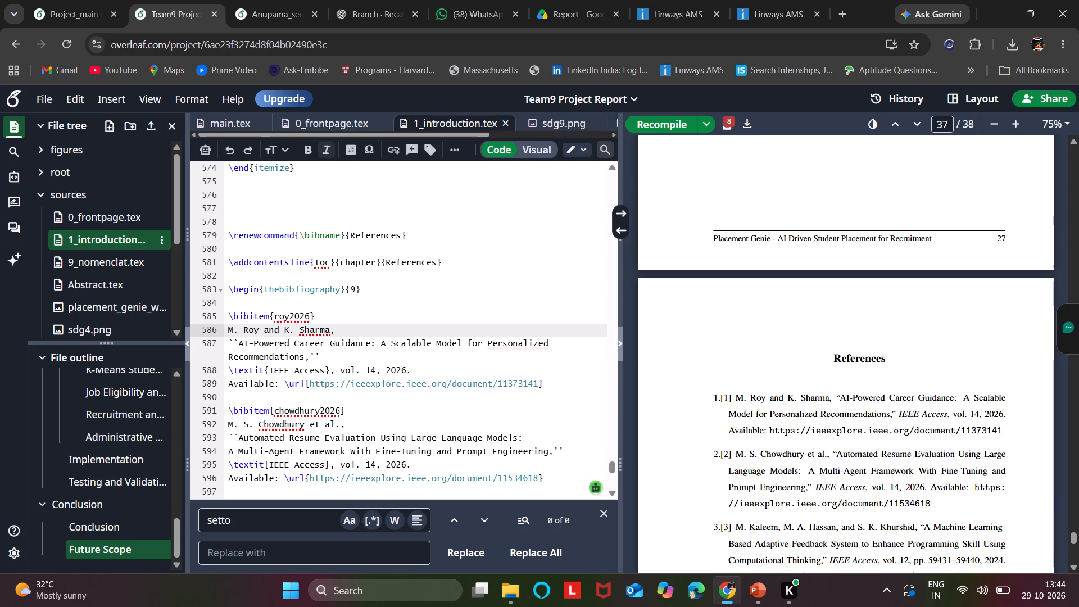
# Locate the source of the first reference in the seminar report and examine the bibliography code around it.
pyautogui.click(264, 0)
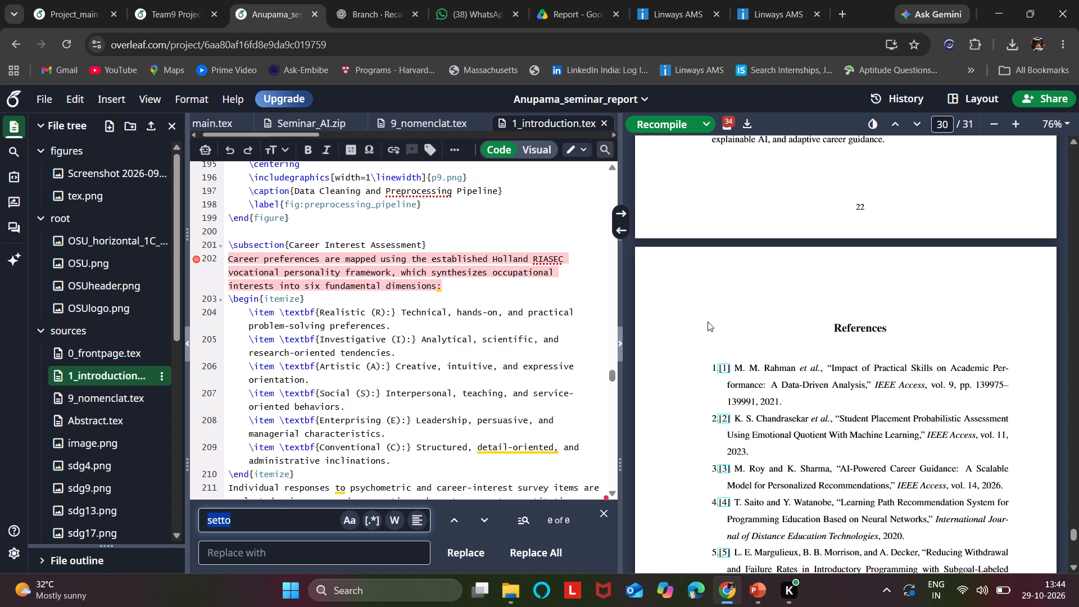
pyautogui.scroll(2, 487, 287)
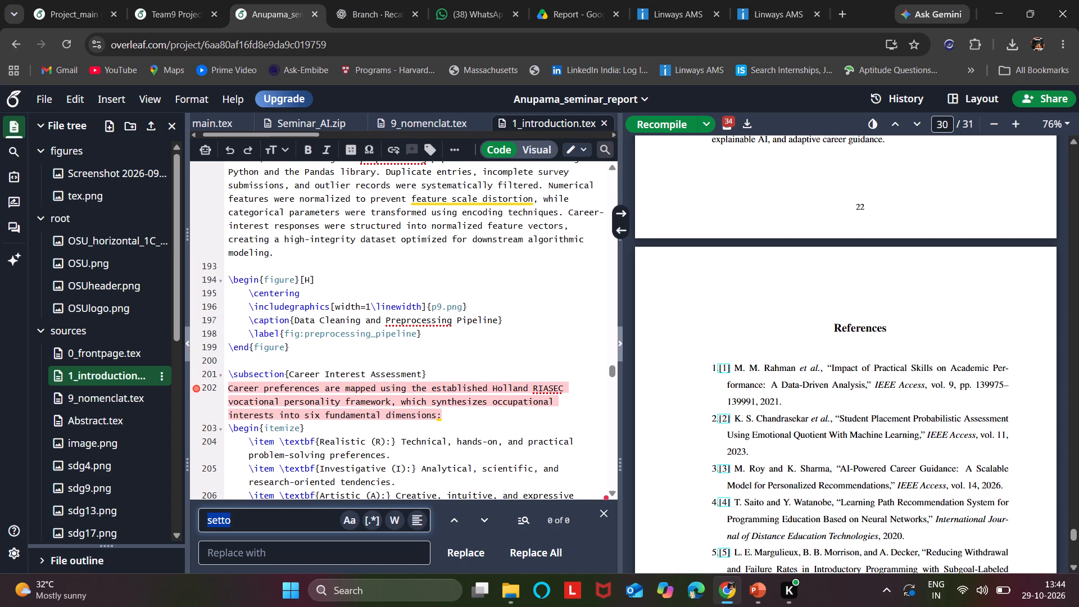
pyautogui.doubleClick(854, 331)
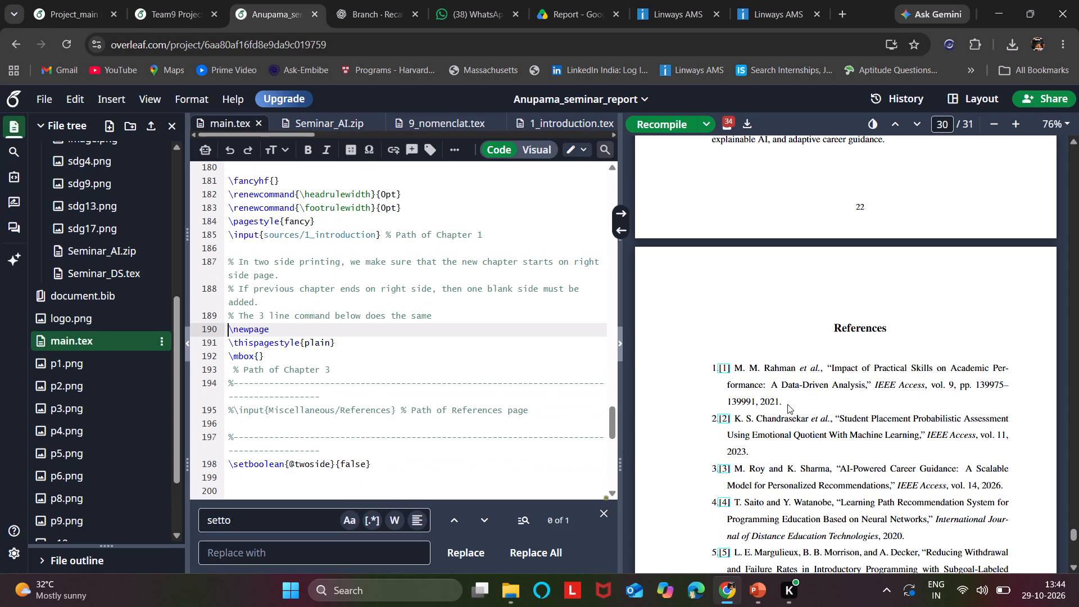
pyautogui.doubleClick(755, 371)
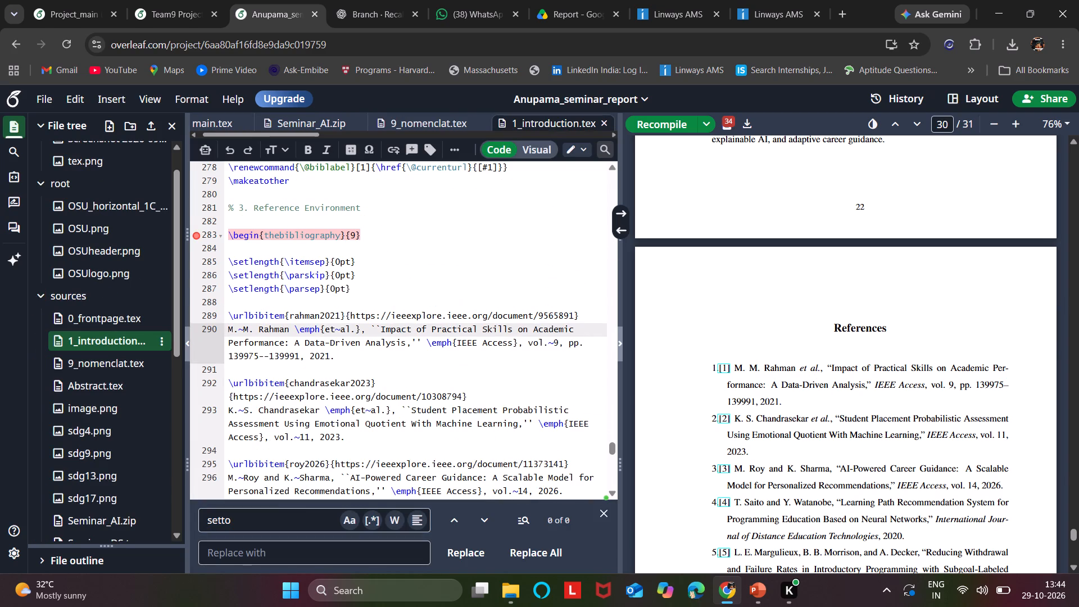
pyautogui.scroll(1, 398, 298)
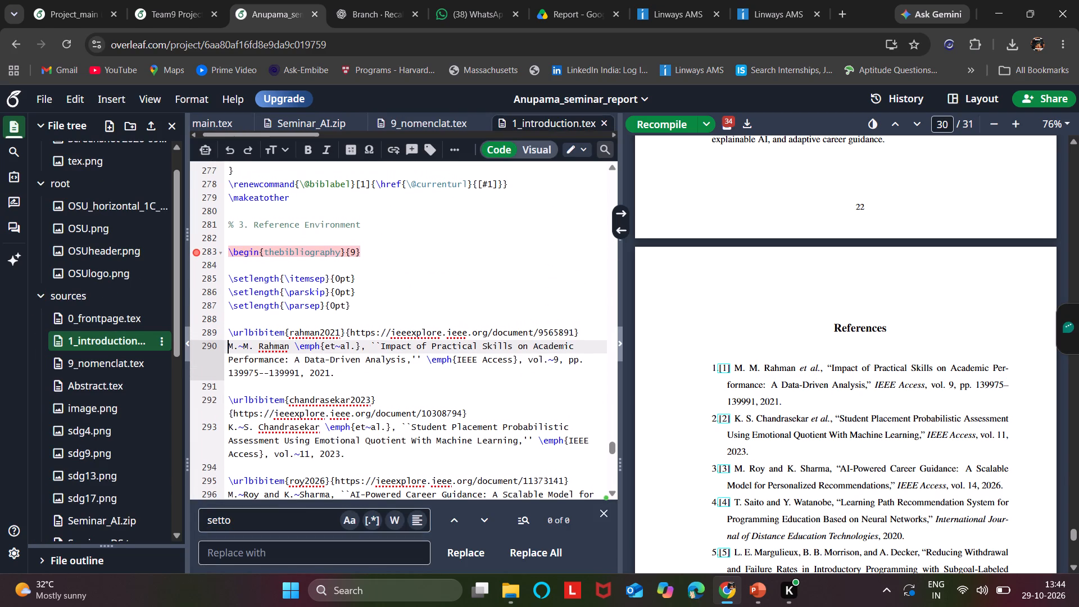
pyautogui.scroll(-2, 378, 334)
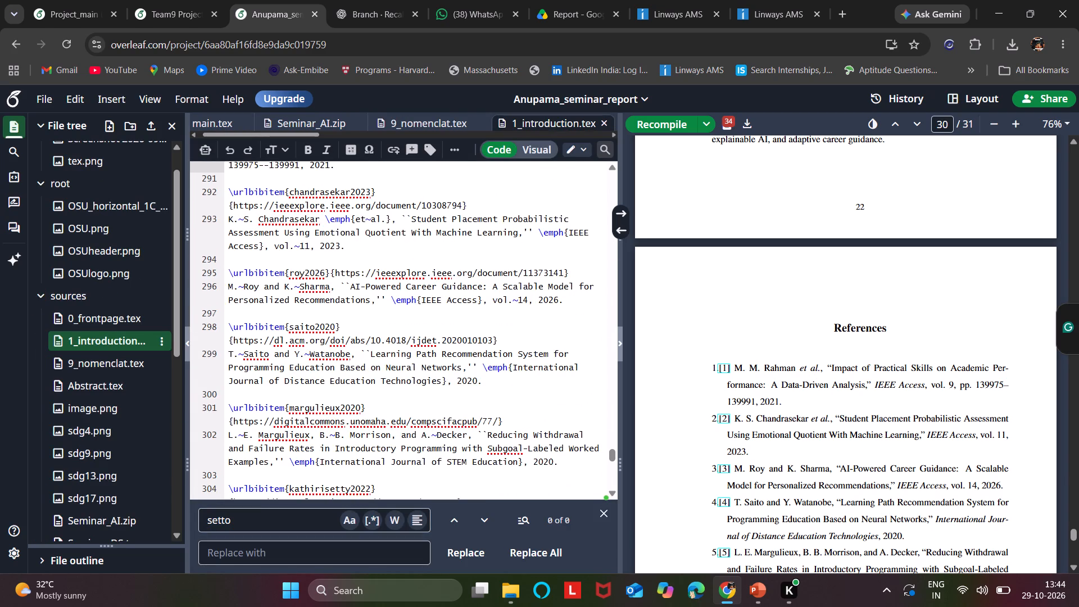
pyautogui.scroll(-4, 378, 334)
pyautogui.scroll(2, 378, 334)
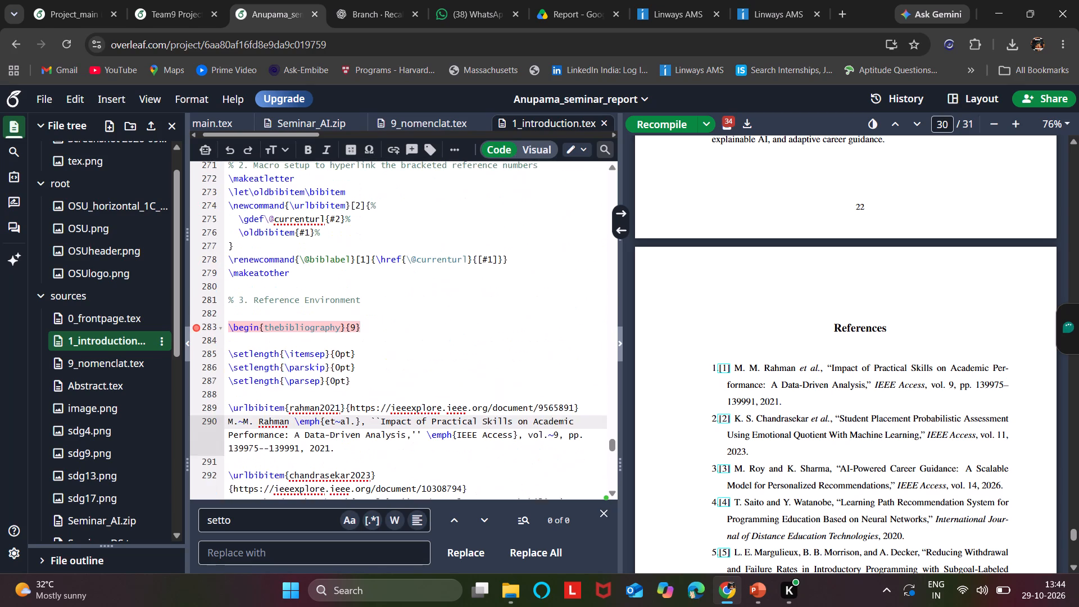
pyautogui.scroll(1, 378, 334)
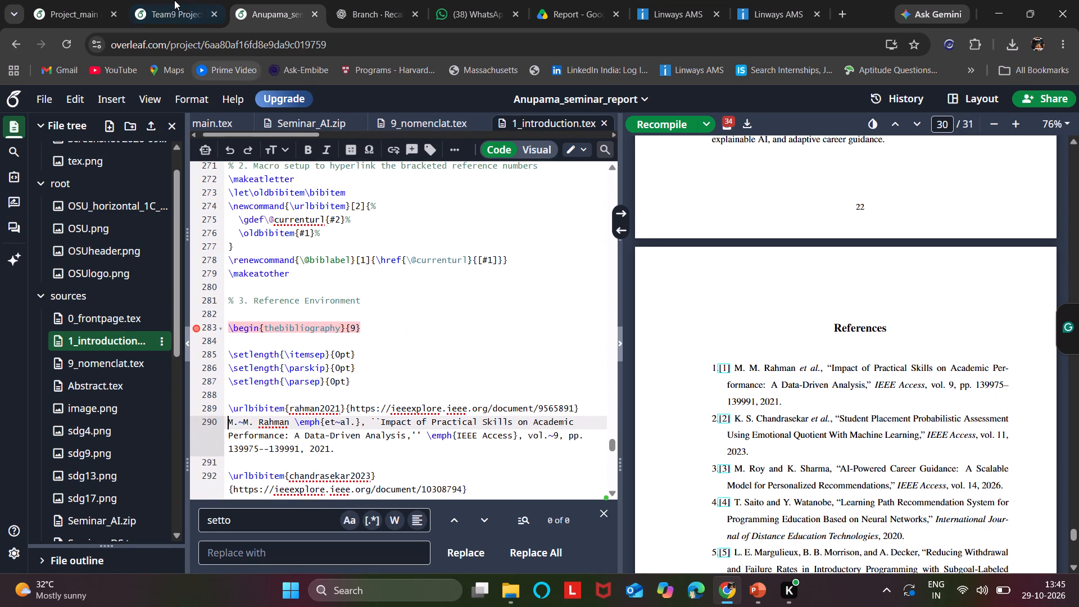
# Copy the \renewcommand{\bibname}{References} and \addcontentsline{toc}{chapter}{References} lines from the Team9 Project Report into the seminar report's 1_introduction.tex, directly above \begin{thebibliography}{9}.
pyautogui.click(171, 0)
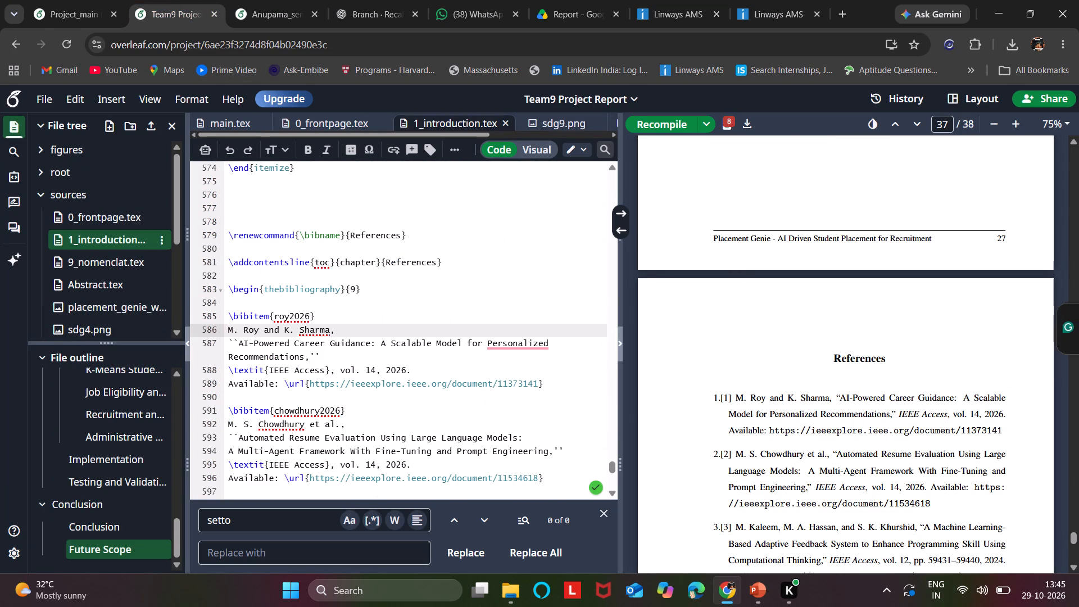
pyautogui.doubleClick(865, 358)
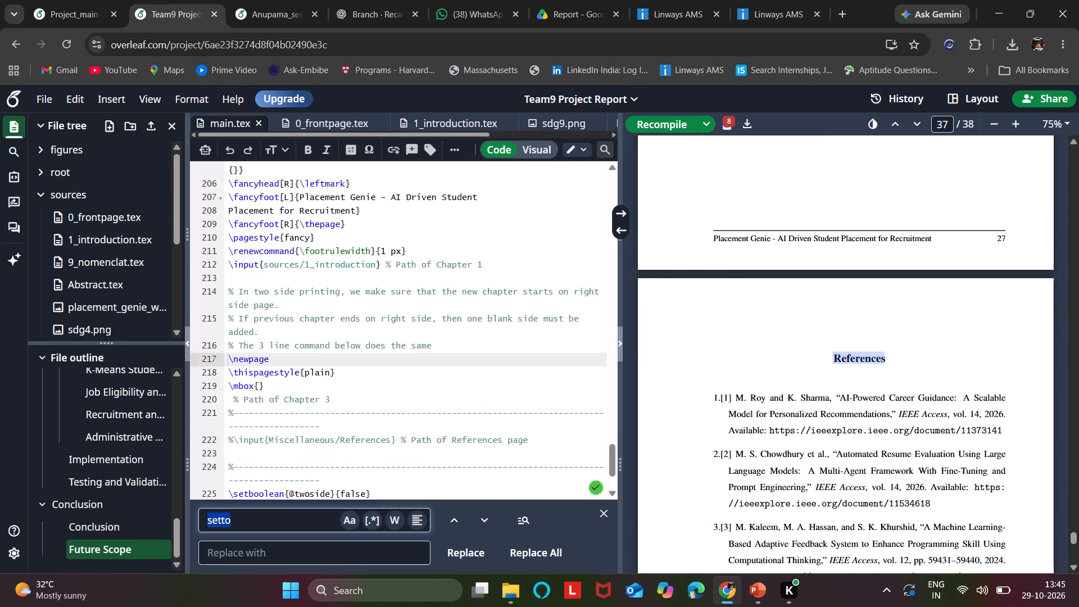
pyautogui.doubleClick(759, 396)
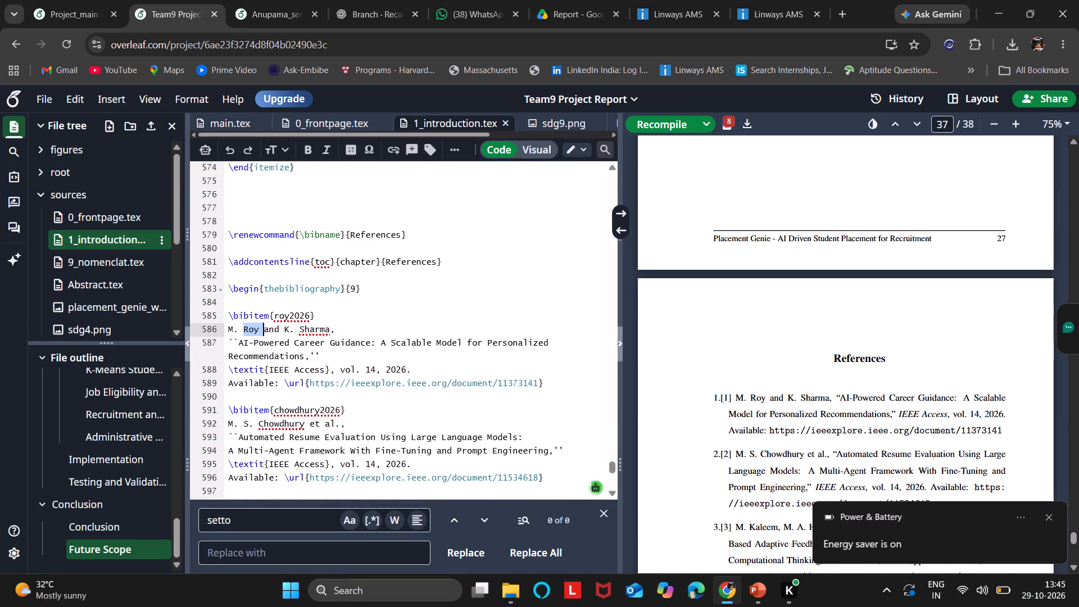
pyautogui.scroll(1, 371, 298)
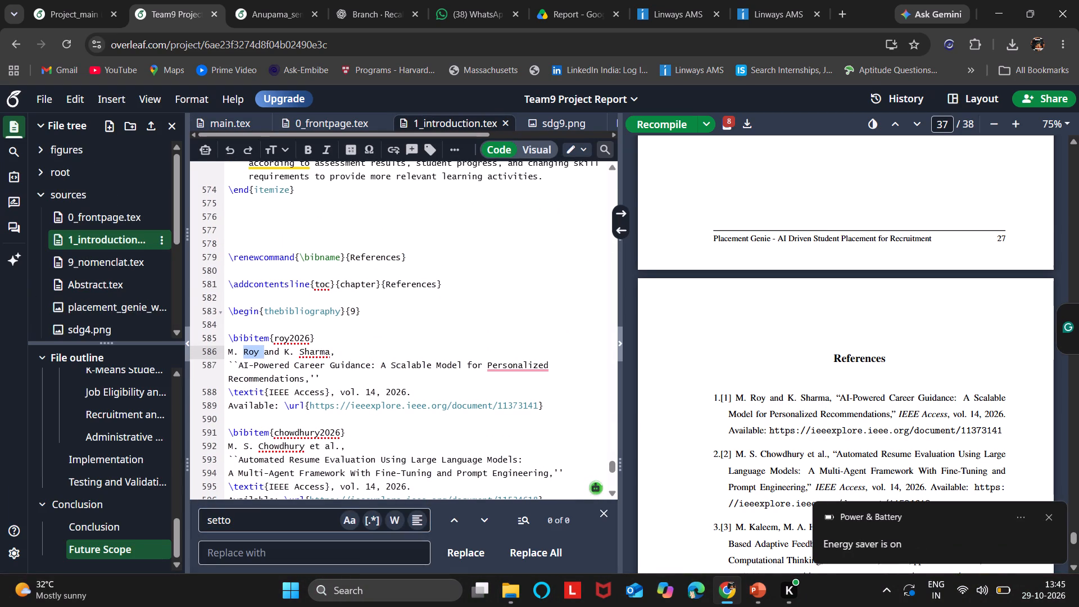
pyautogui.moveTo(448, 282); pyautogui.dragTo(224, 261)
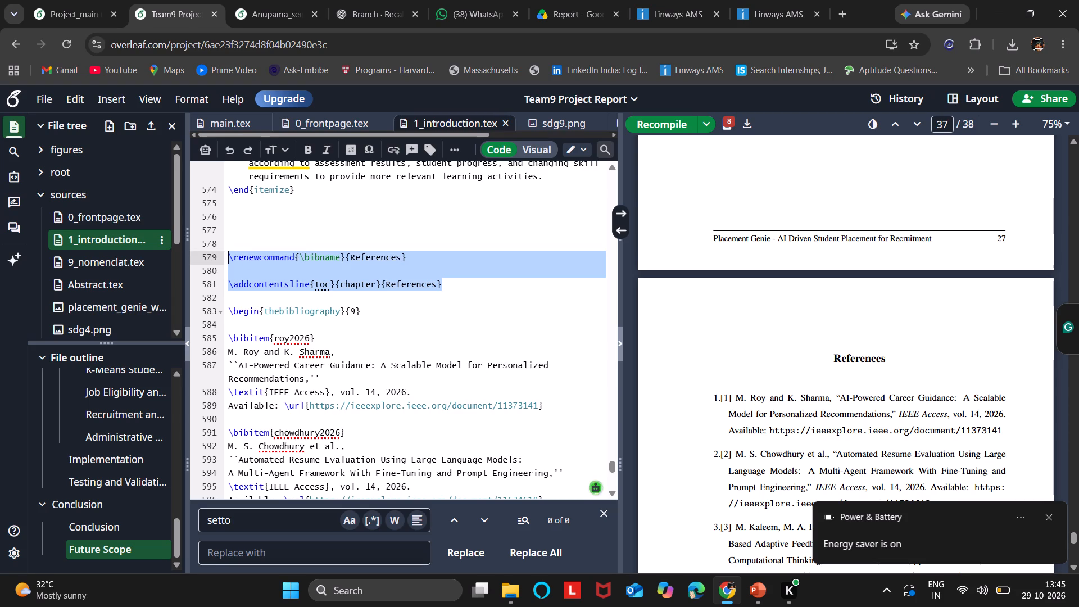
pyautogui.hotkey('ctrl', 'c')
pyautogui.click(252, 0)
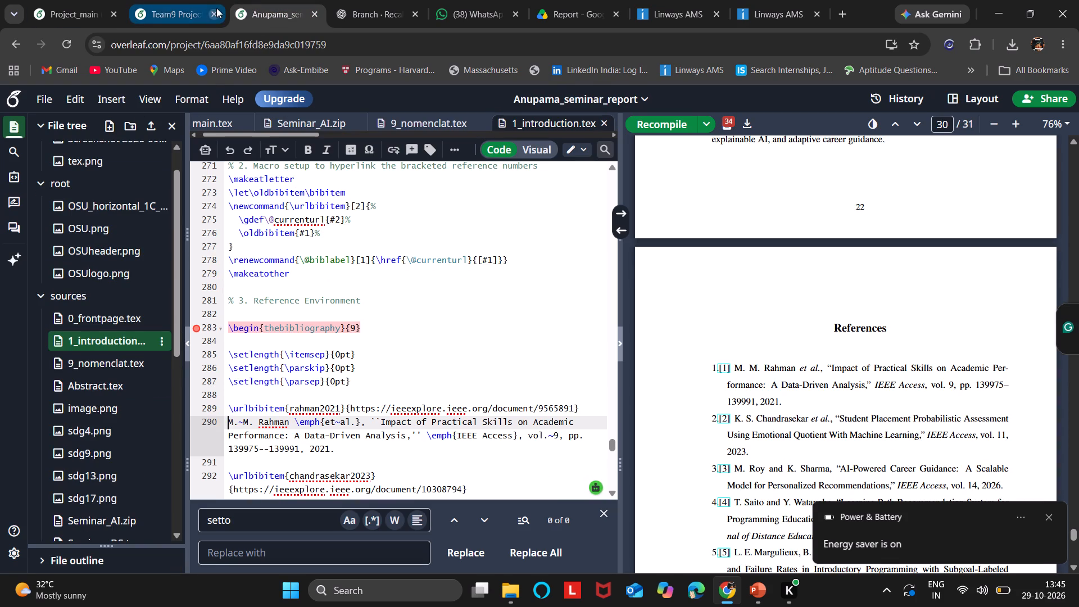
pyautogui.click(185, 0)
pyautogui.click(248, 0)
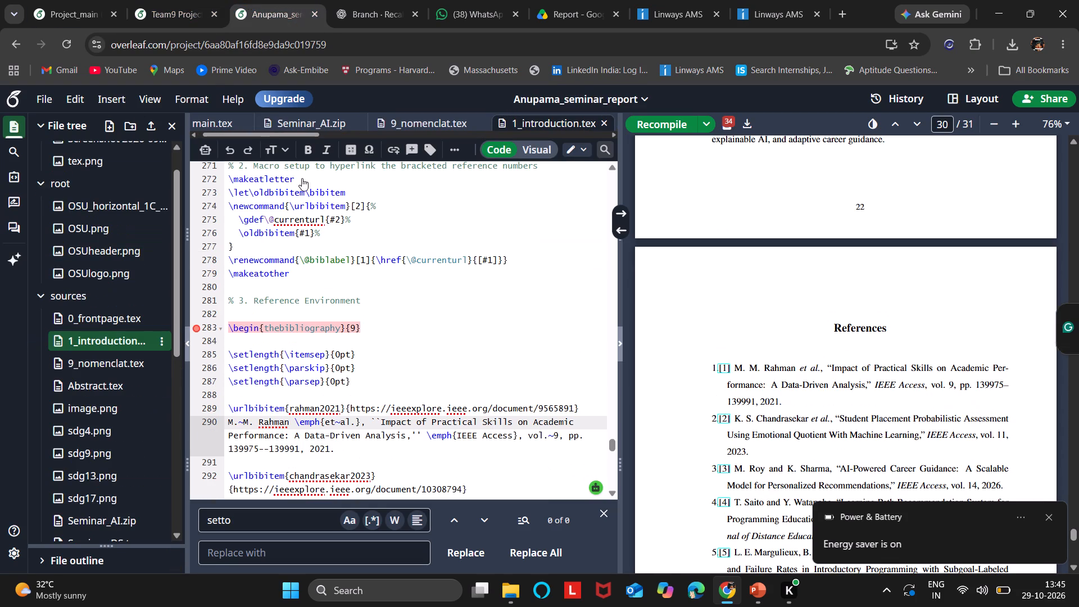
pyautogui.click(253, 309)
pyautogui.hotkey('ctrl', 'v')
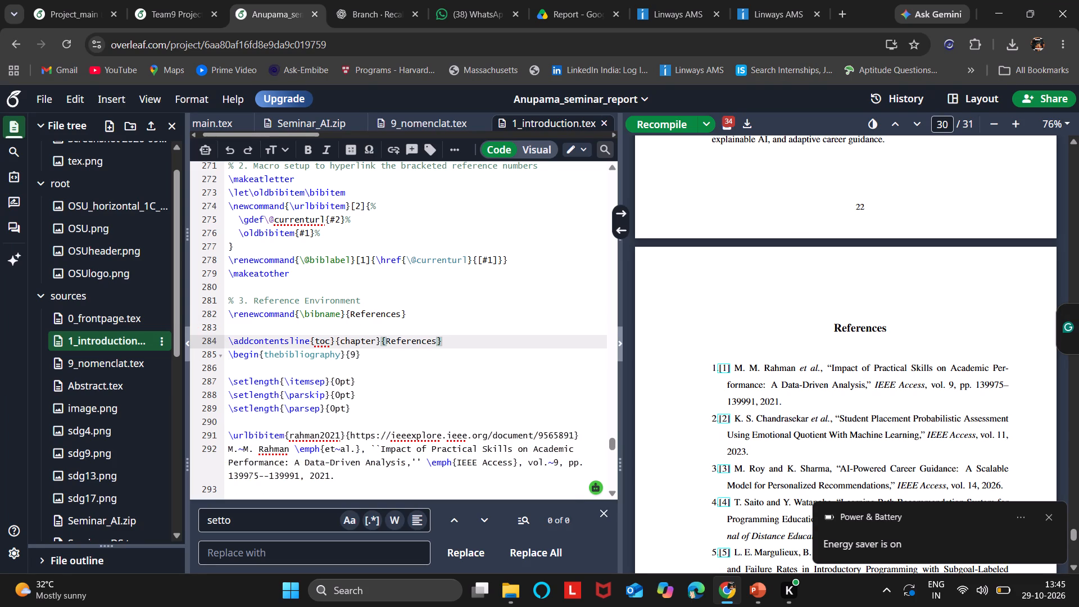
# Locate the source of section 2.1 of the Literature Review chapter and examine how the authors are mentioned in its opening sentence.
pyautogui.scroll(6, 779, 333)
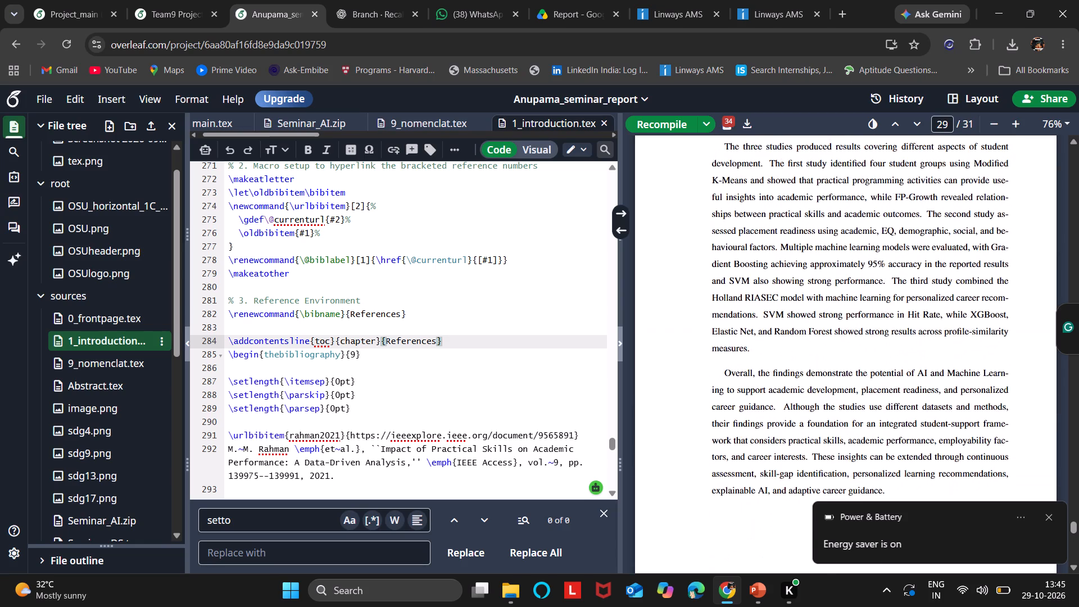
pyautogui.scroll(12, 779, 333)
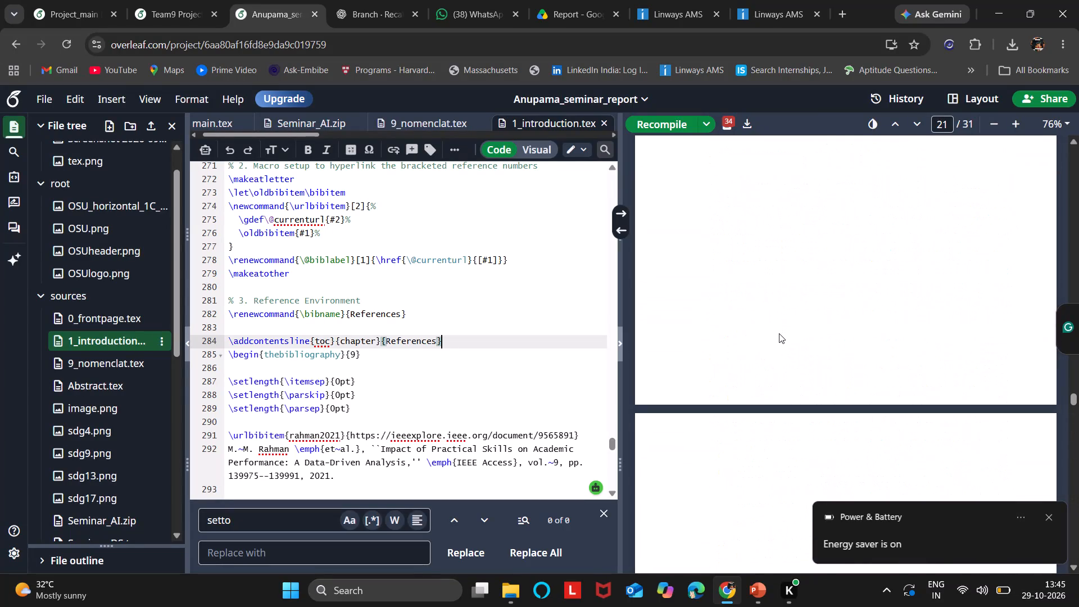
pyautogui.scroll(1, 779, 333)
pyautogui.scroll(9, 774, 251)
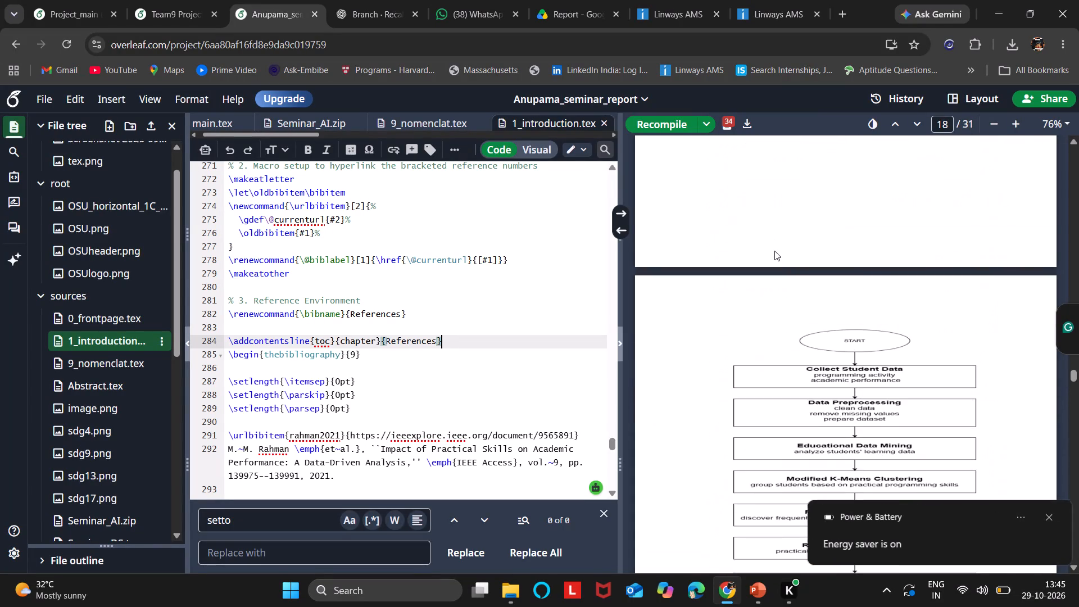
pyautogui.scroll(14, 774, 251)
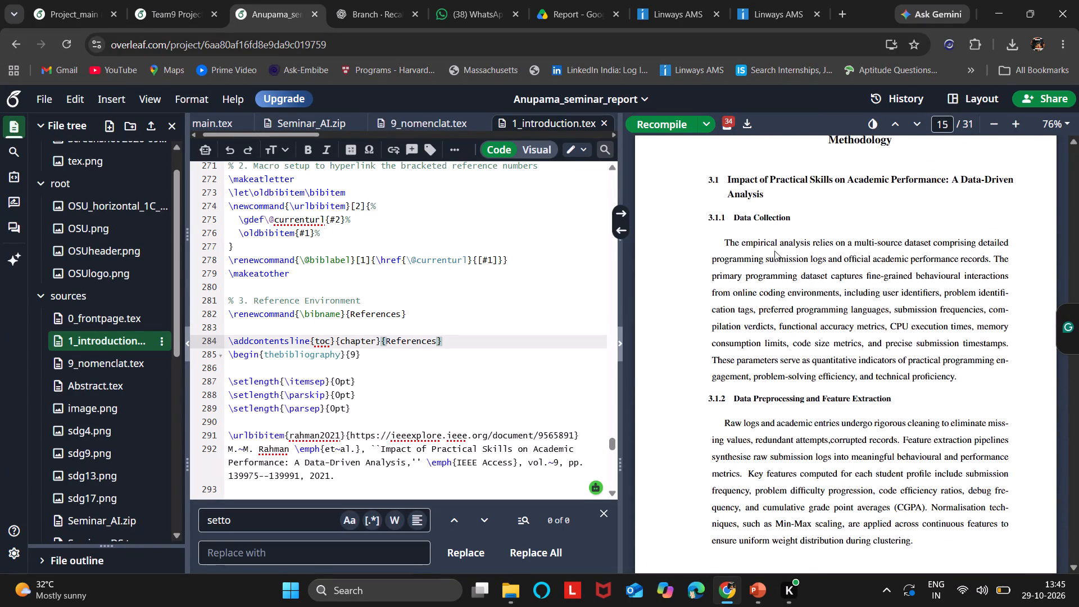
pyautogui.scroll(13, 774, 251)
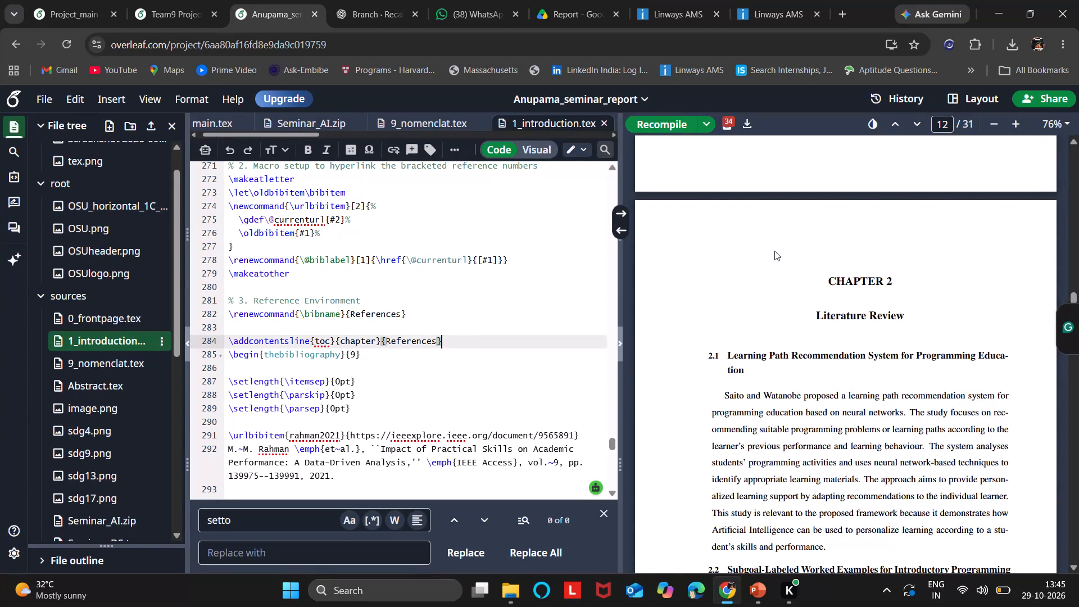
pyautogui.scroll(-1, 774, 251)
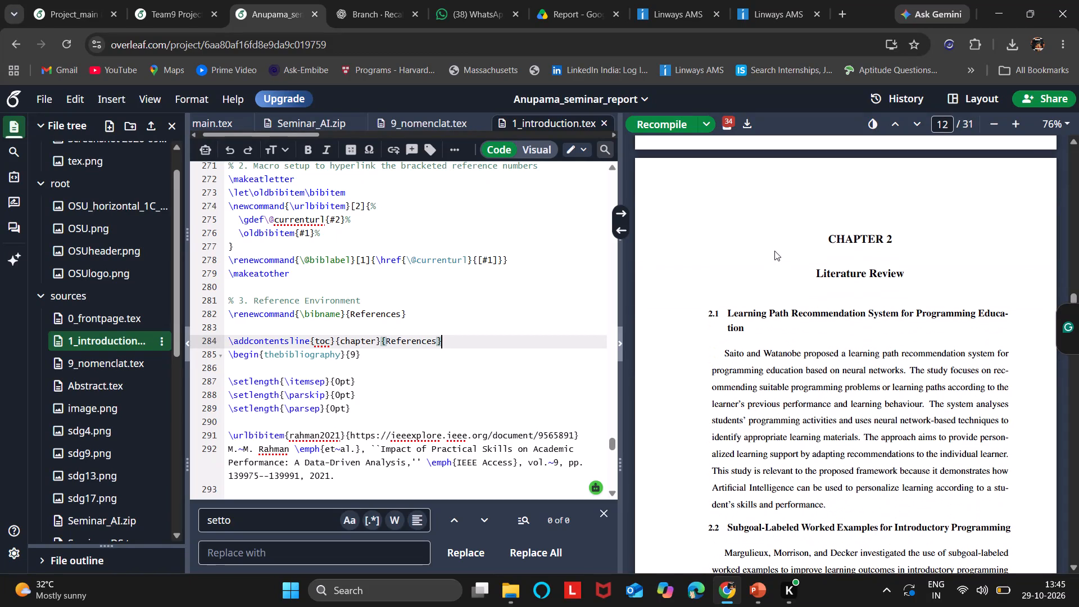
pyautogui.doubleClick(763, 351)
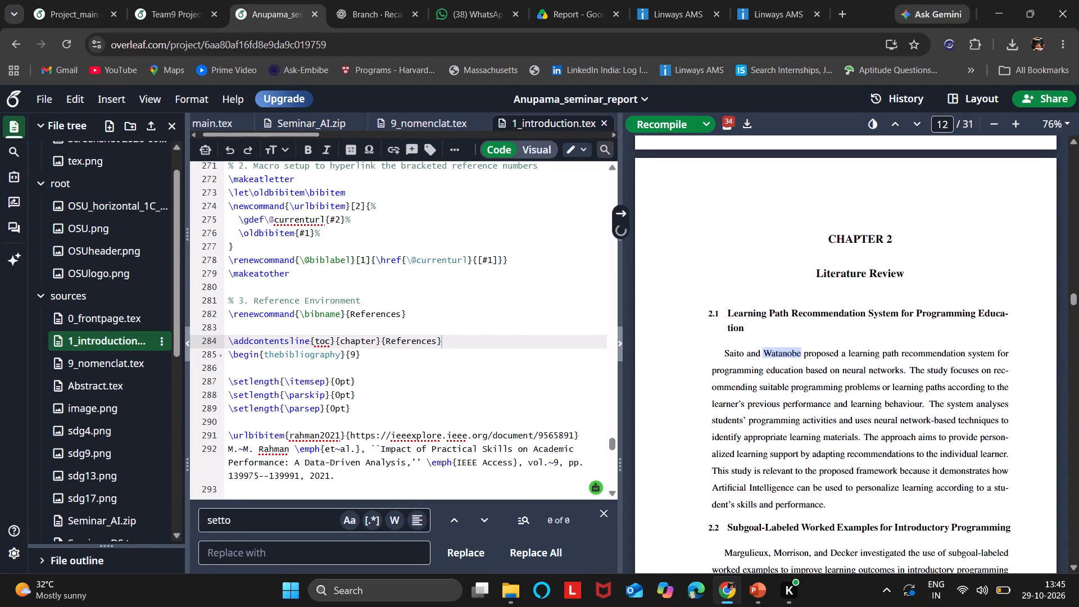
pyautogui.moveTo(225, 329); pyautogui.dragTo(243, 333)
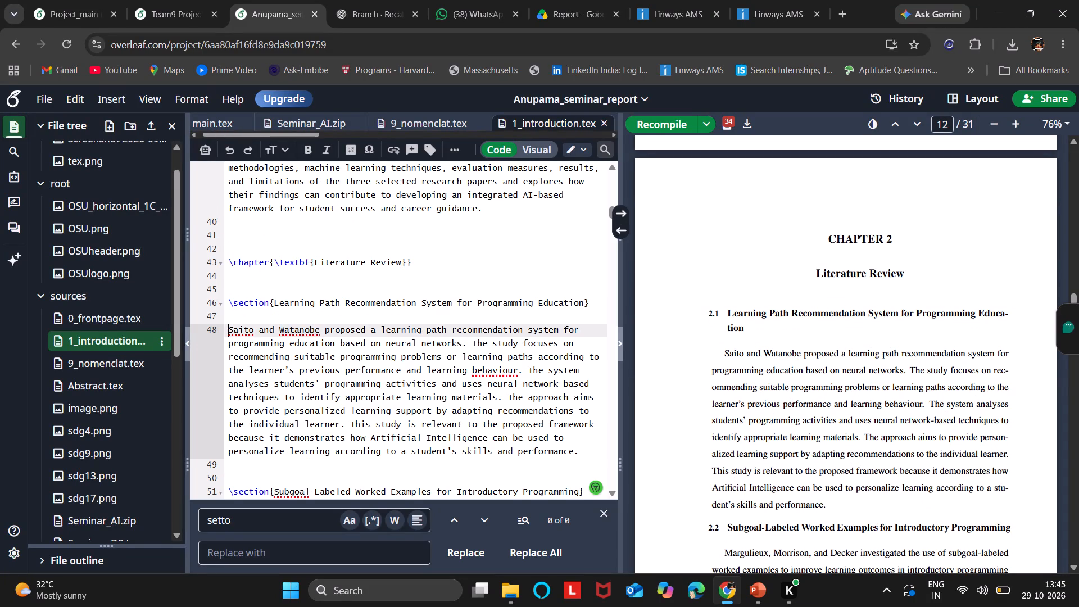
pyautogui.moveTo(243, 333); pyautogui.dragTo(318, 336)
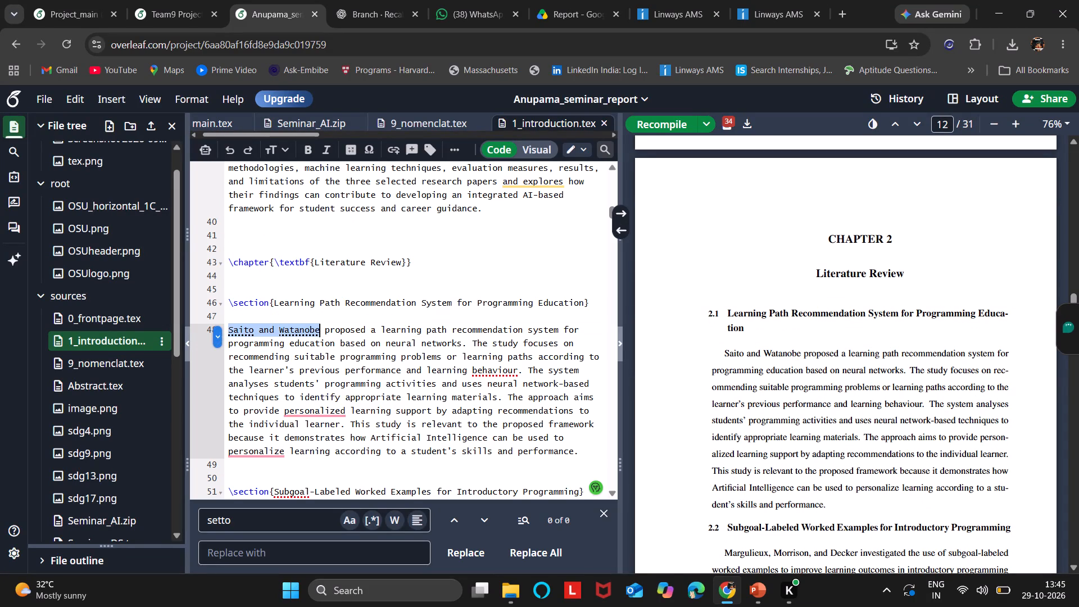
pyautogui.moveTo(318, 336); pyautogui.dragTo(318, 333)
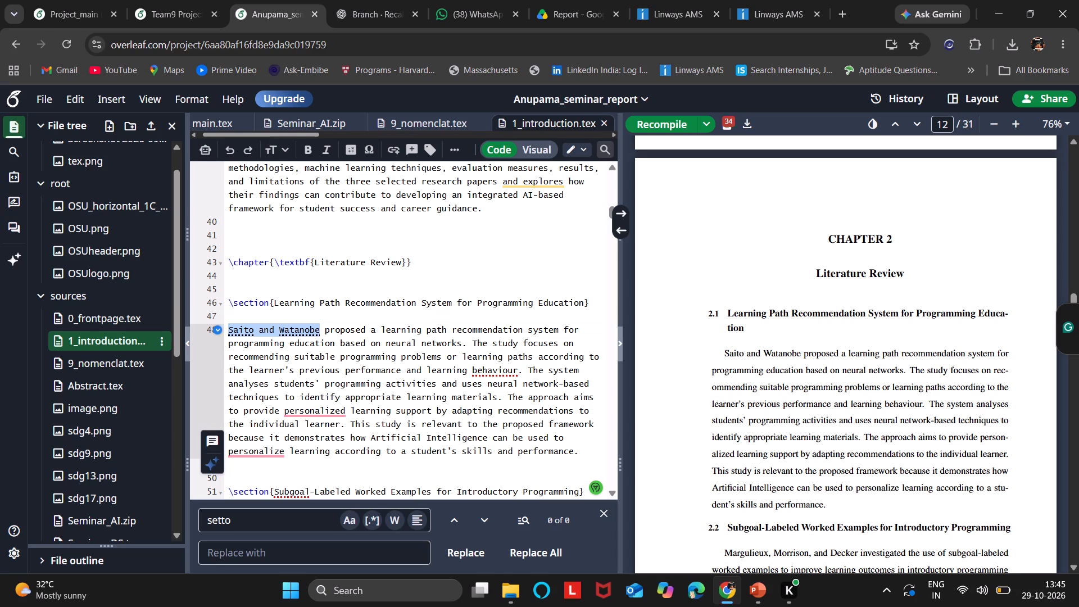
pyautogui.scroll(-1, 445, 379)
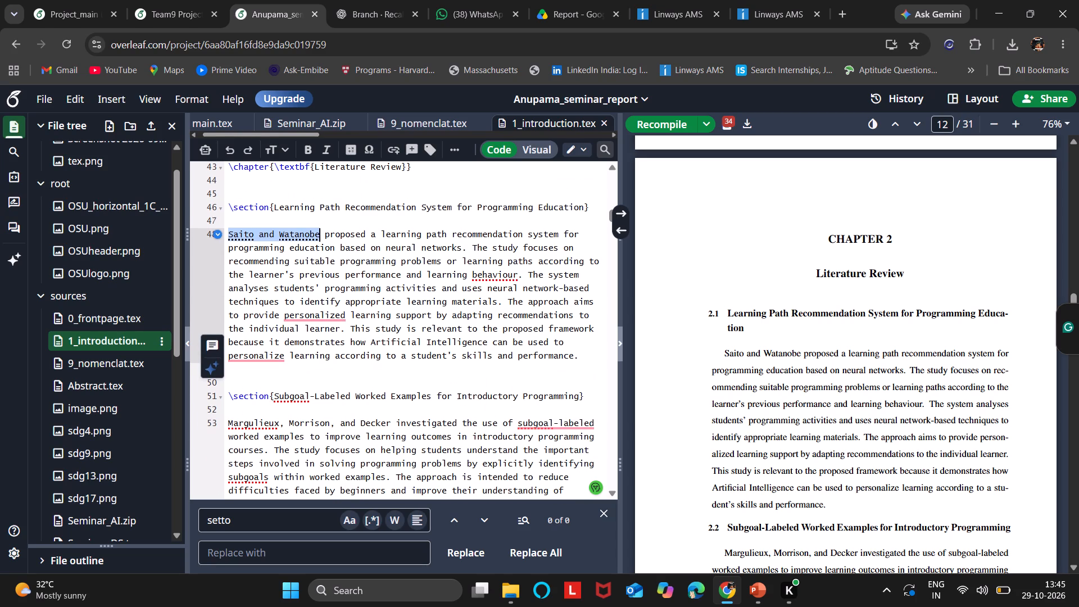
pyautogui.click(462, 296)
# Copy the reference entries from the References page of the seminar report's compiled PDF.
pyautogui.scroll(-8, 852, 396)
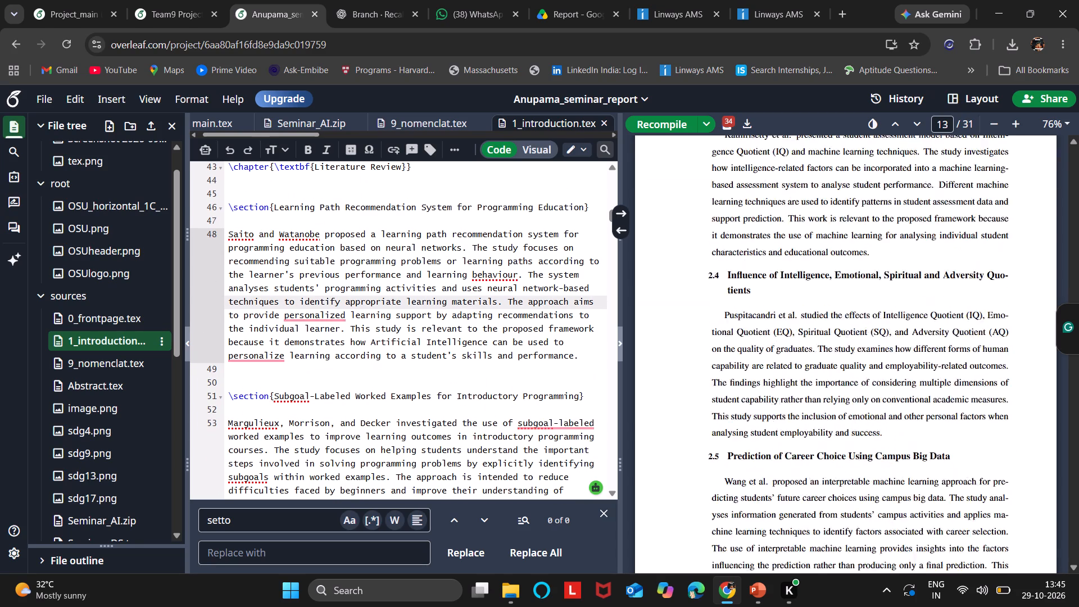
pyautogui.scroll(-20, 852, 396)
pyautogui.scroll(-18, 852, 396)
pyautogui.scroll(2, 852, 396)
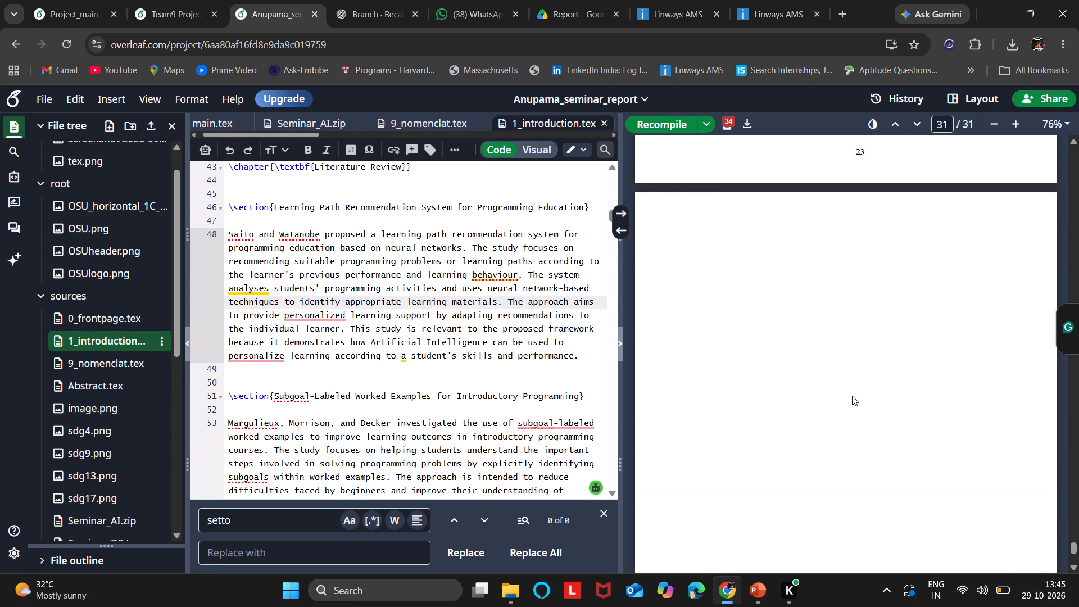
pyautogui.scroll(5, 852, 396)
pyautogui.scroll(-1, 852, 396)
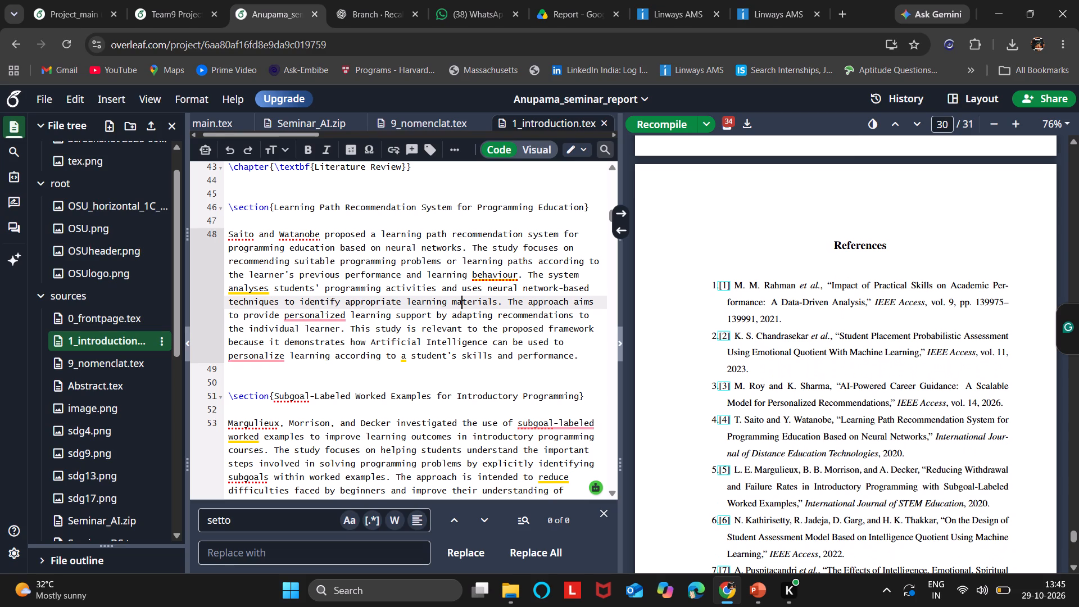
pyautogui.moveTo(834, 242); pyautogui.dragTo(822, 148)
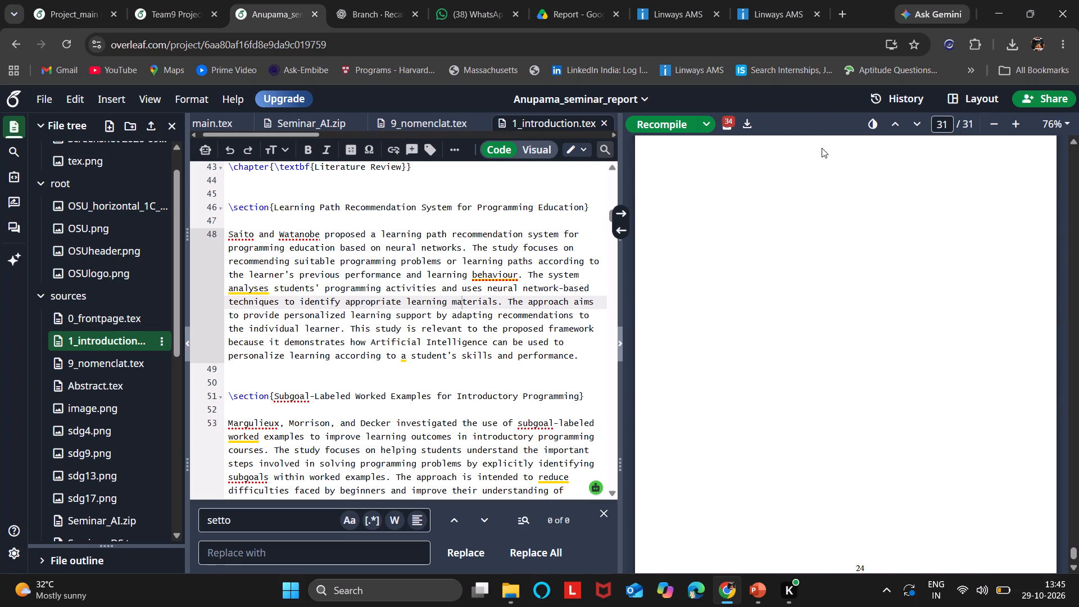
pyautogui.moveTo(822, 148); pyautogui.dragTo(750, 541)
pyautogui.hotkey('ctrl', 'c')
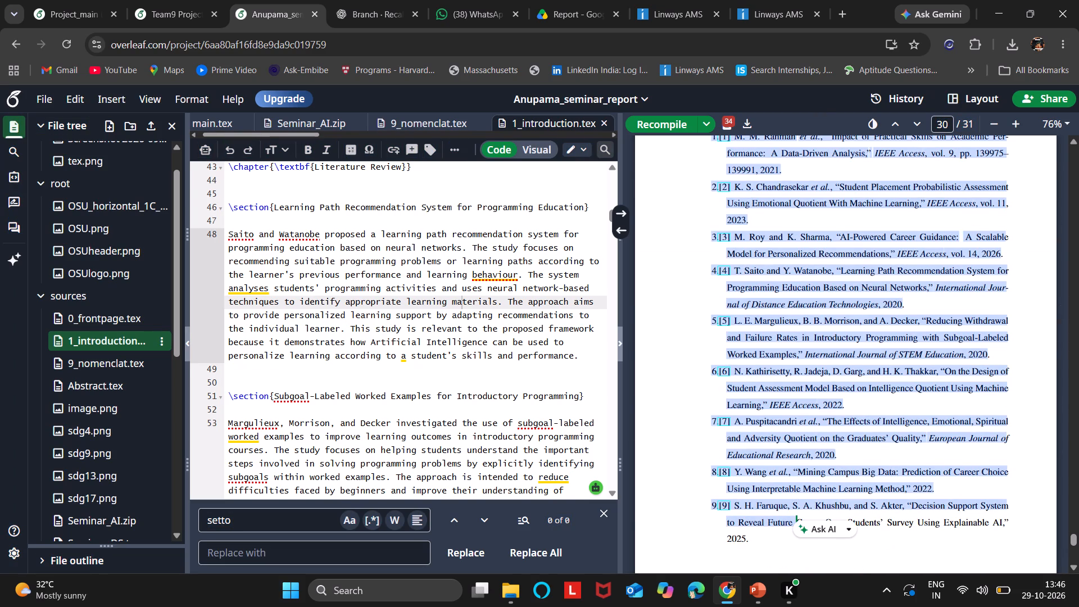
# Look through the Literature Review sections 2.1 to 2.6 and the start of the Methodology chapter in the compiled seminar report.
pyautogui.scroll(-9, 399, 405)
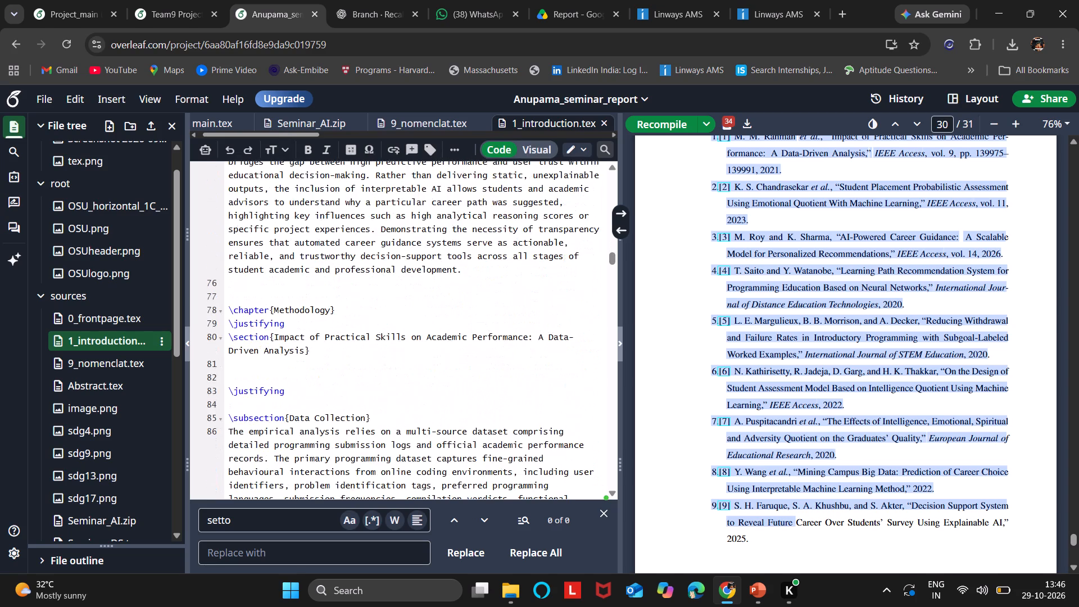
pyautogui.scroll(-1, 399, 405)
pyautogui.scroll(8, 728, 244)
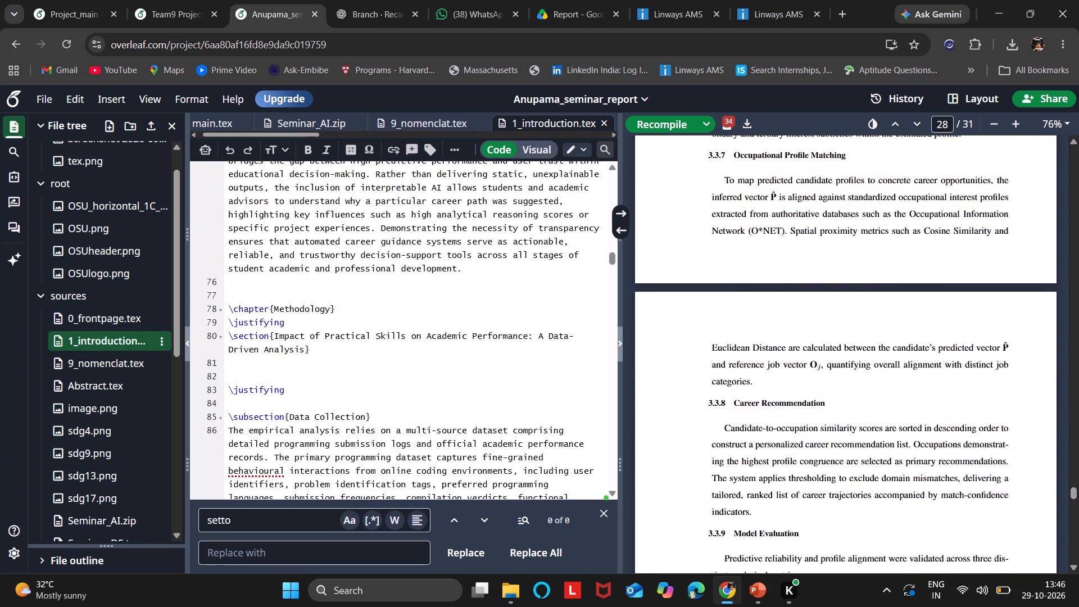
pyautogui.scroll(18, 728, 244)
pyautogui.scroll(10, 728, 244)
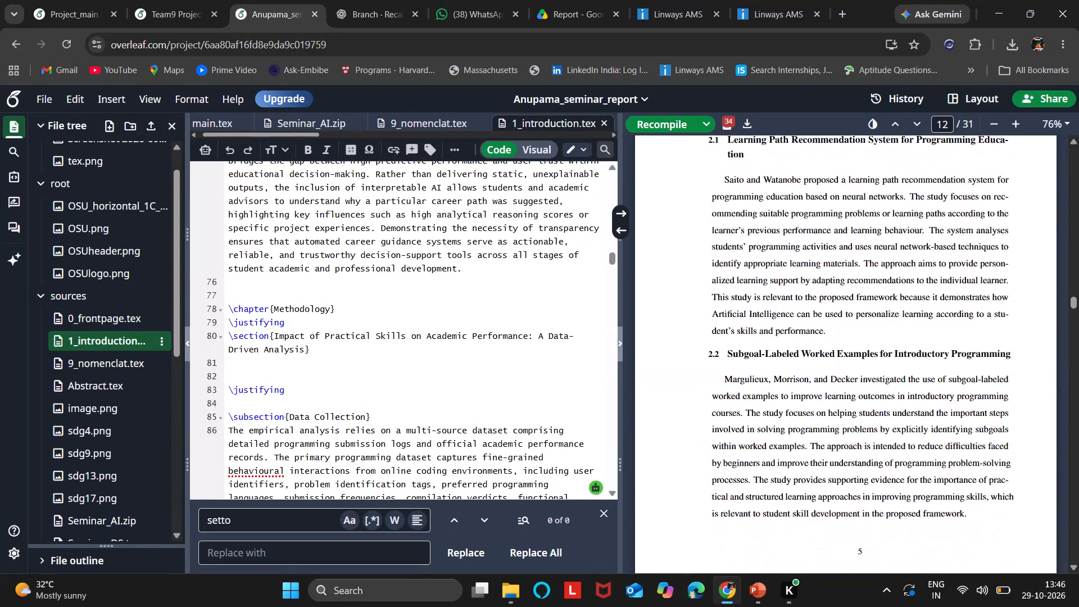
pyautogui.scroll(5, 728, 244)
pyautogui.scroll(-5, 728, 244)
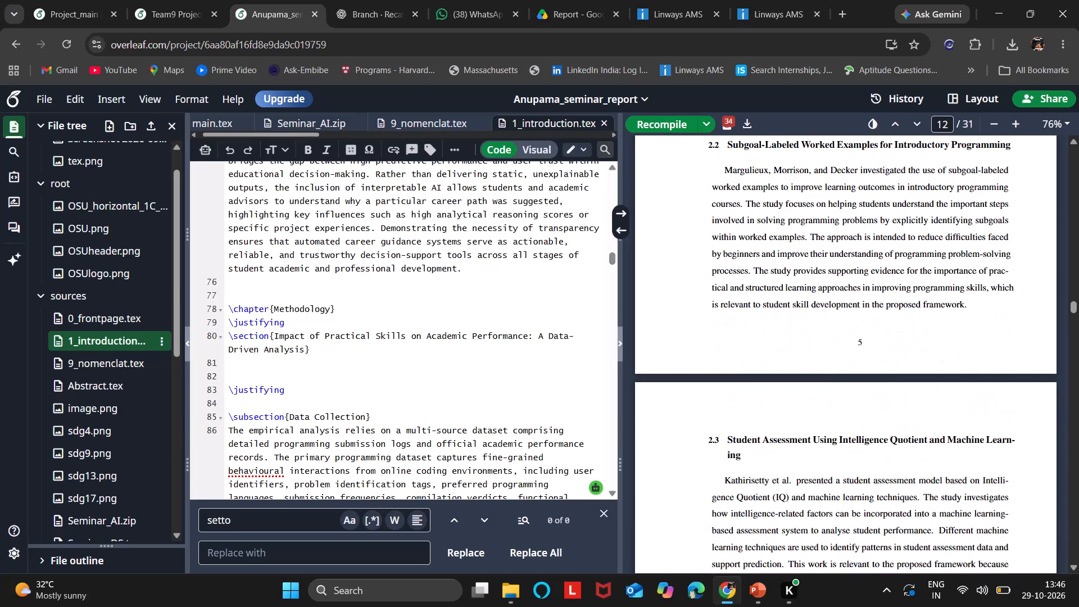
pyautogui.scroll(-7, 728, 244)
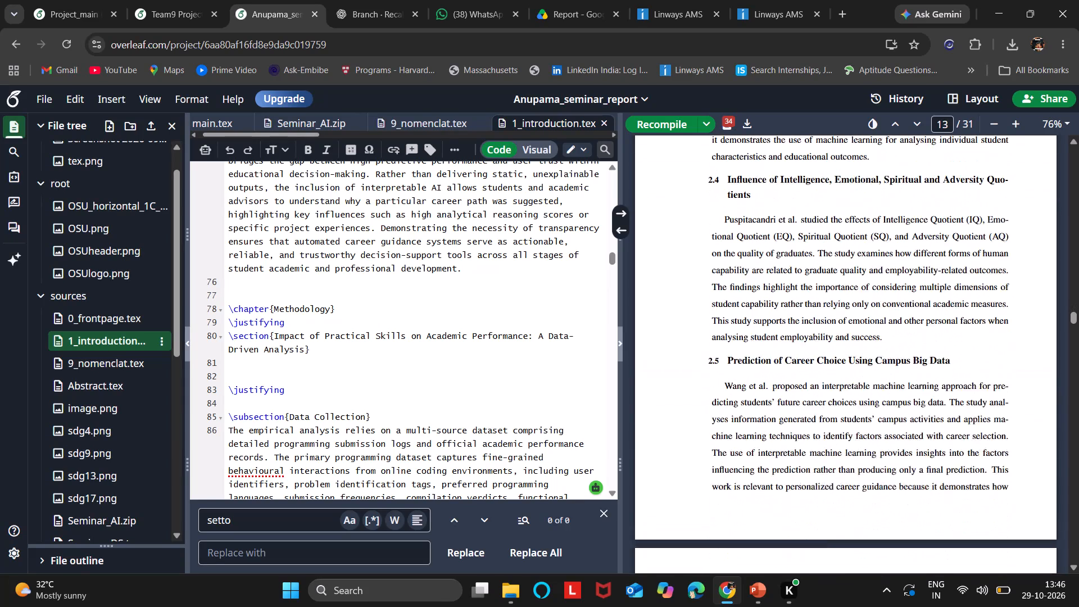
pyautogui.scroll(-7, 728, 244)
pyautogui.scroll(1, 728, 244)
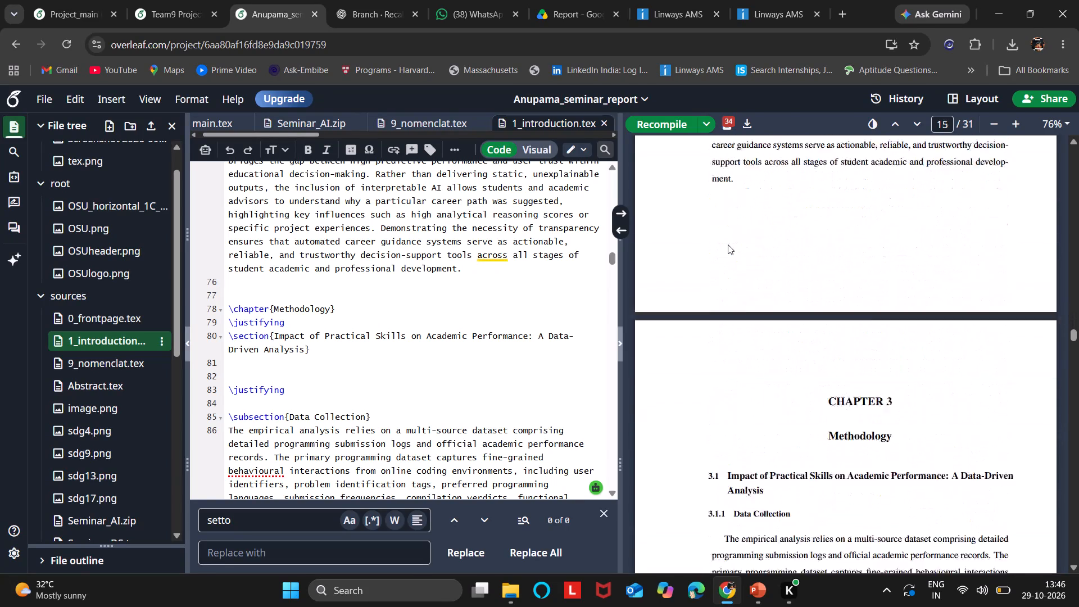
pyautogui.scroll(1, 728, 244)
pyautogui.scroll(-2, 728, 244)
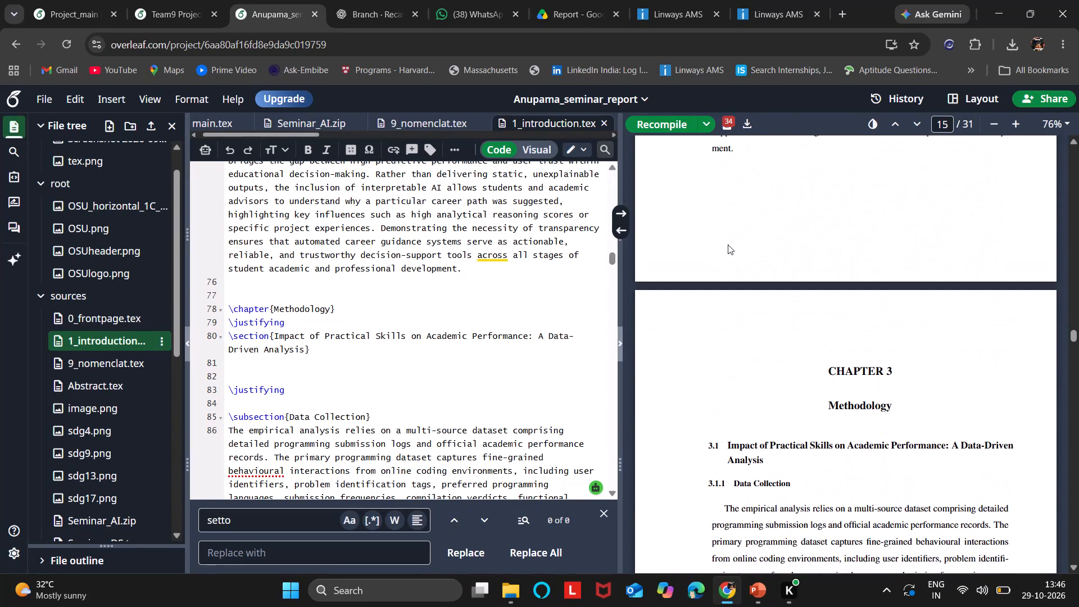
pyautogui.scroll(-1, 728, 244)
pyautogui.scroll(8, 728, 244)
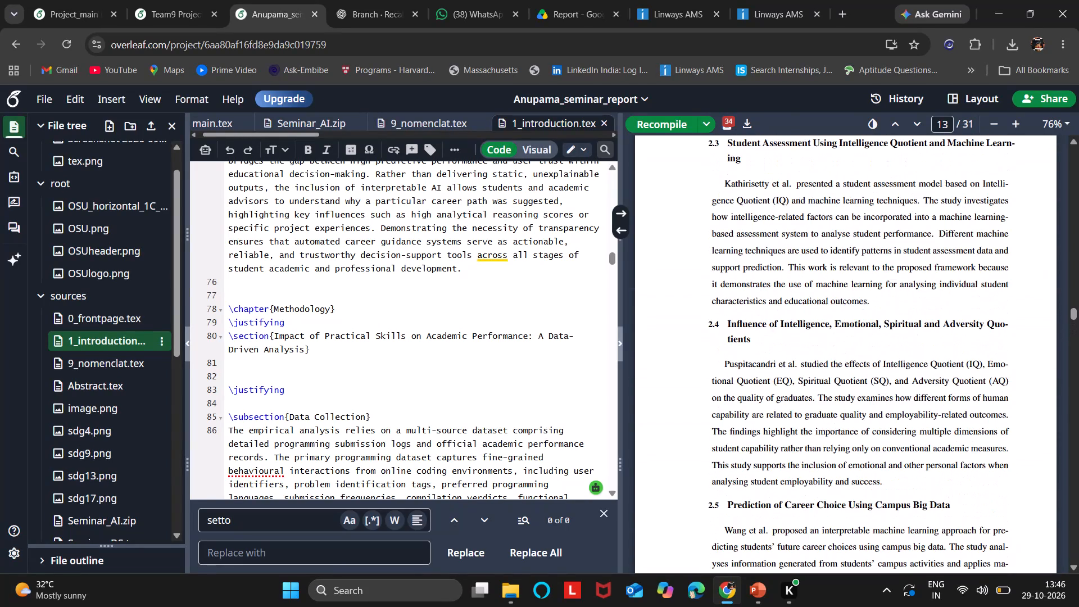
pyautogui.scroll(7, 728, 244)
pyautogui.scroll(-2, 728, 244)
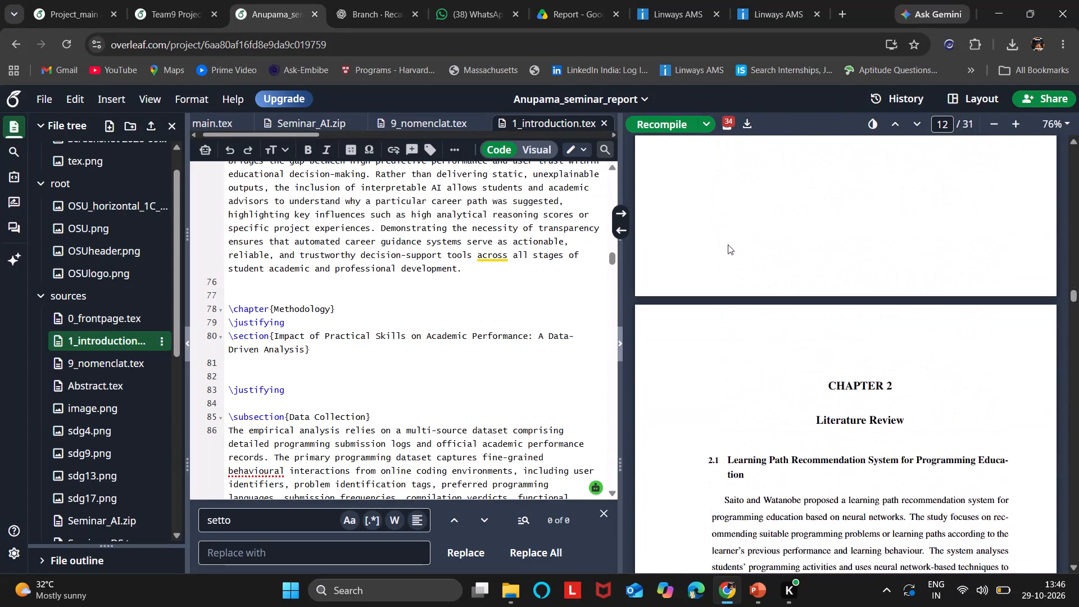
pyautogui.scroll(-11, 728, 244)
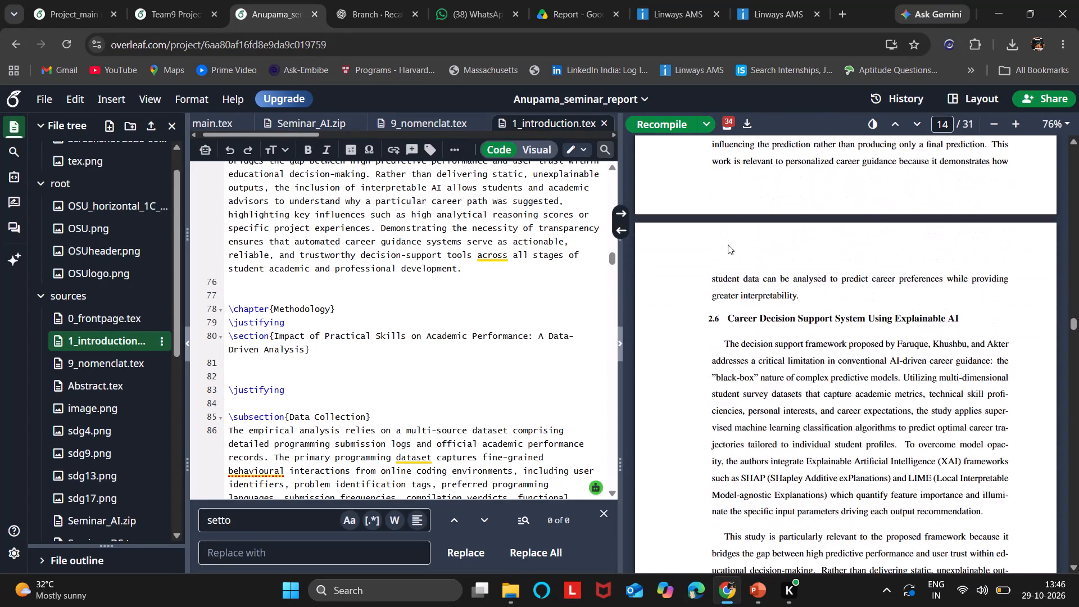
pyautogui.scroll(-3, 728, 244)
pyautogui.scroll(2, 728, 244)
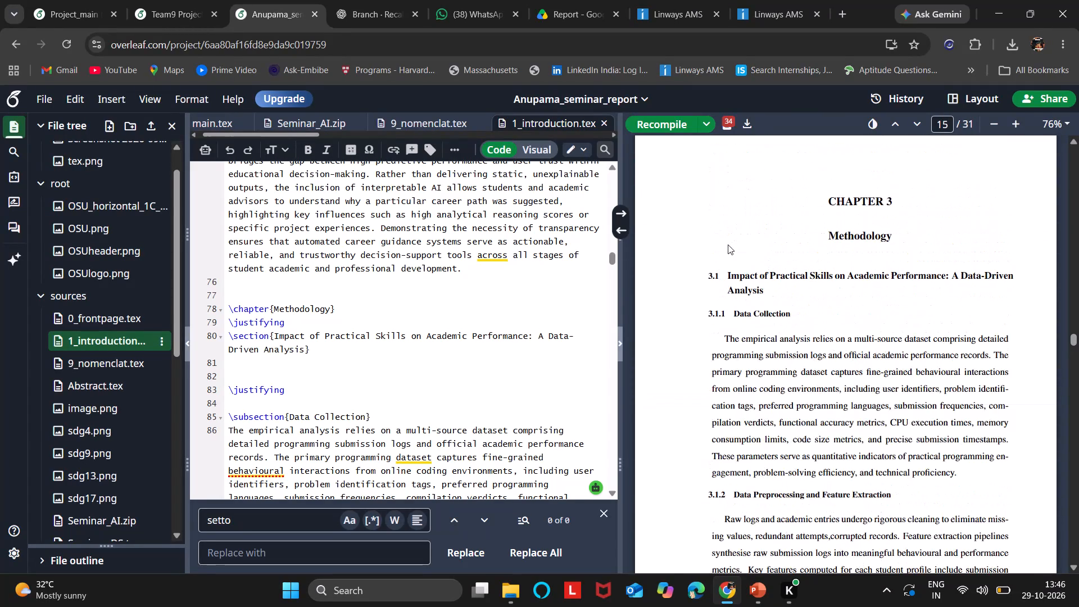
pyautogui.scroll(-4, 728, 244)
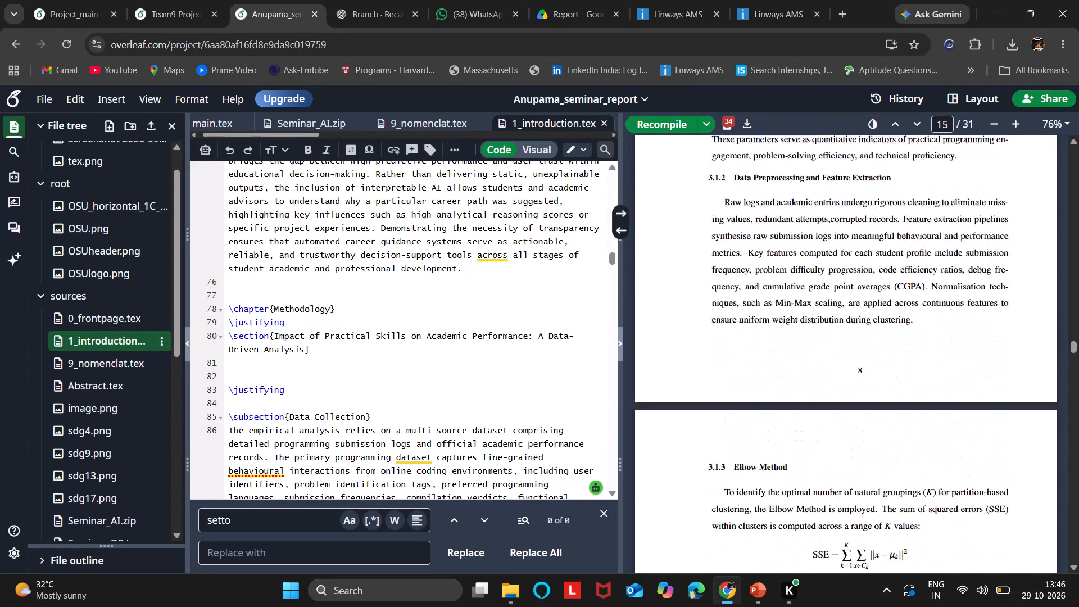
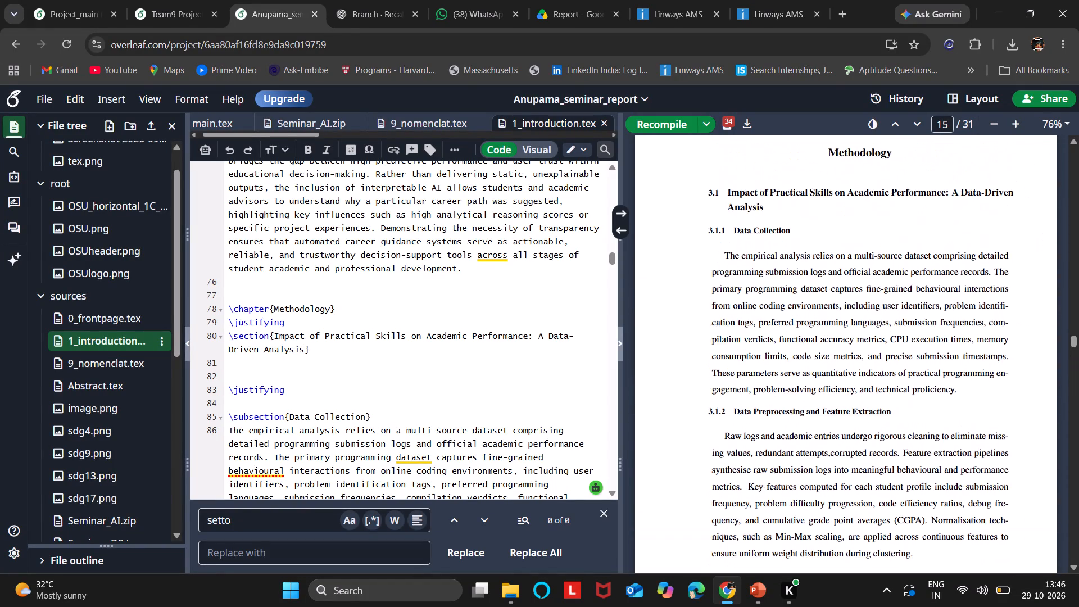
pyautogui.scroll(2, 781, 341)
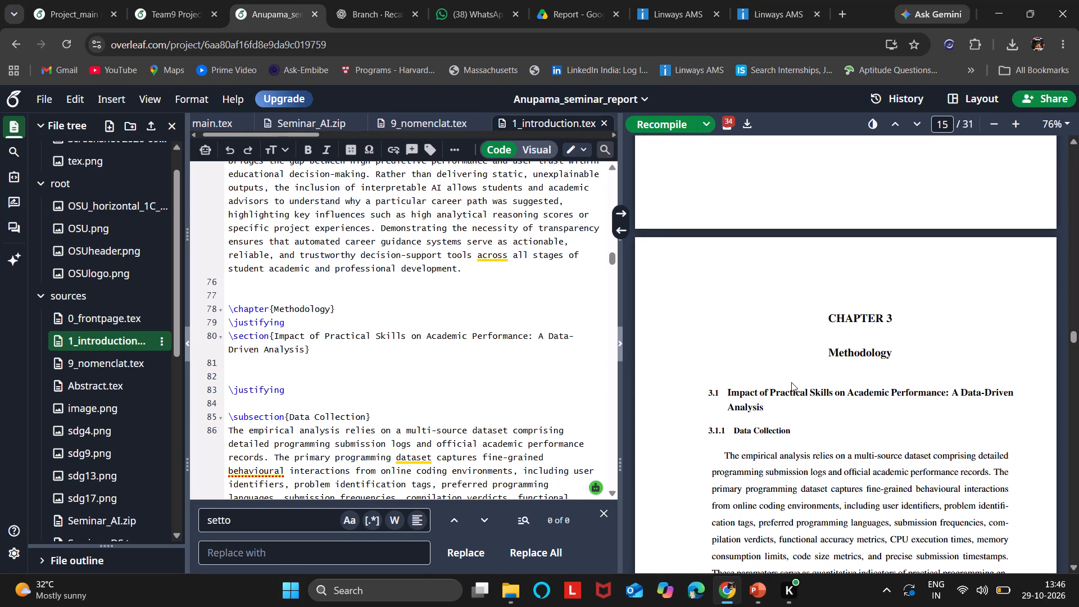
pyautogui.scroll(5, 746, 397)
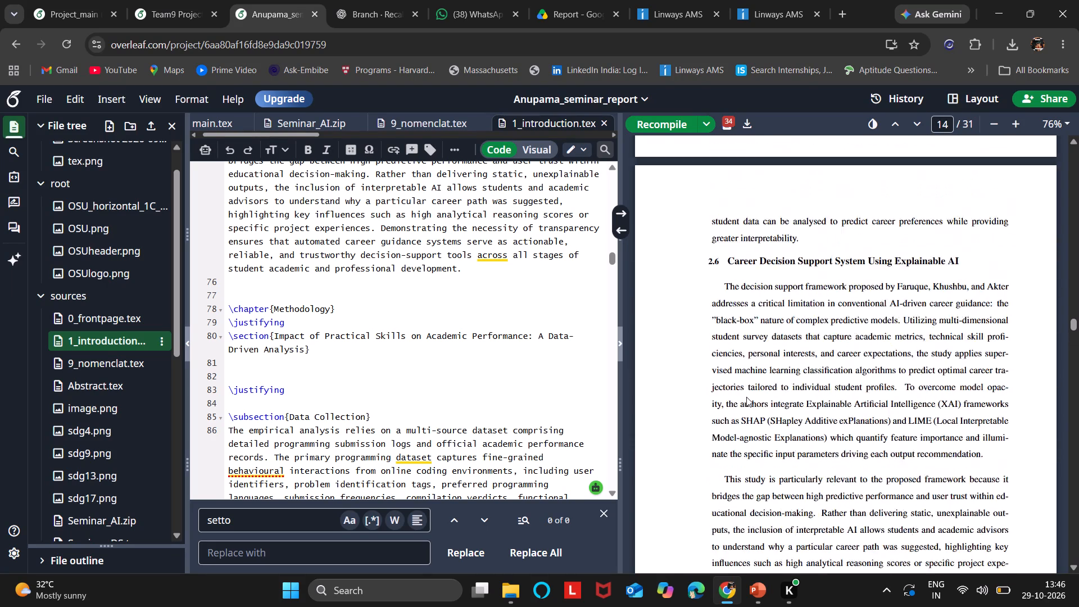
pyautogui.scroll(9, 746, 397)
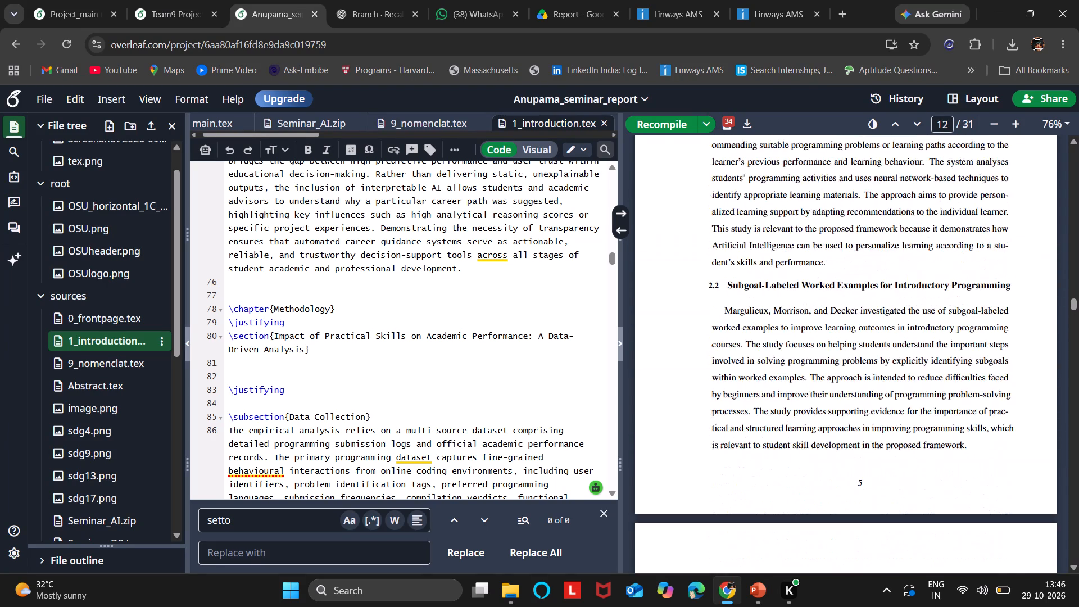
pyautogui.scroll(4, 746, 397)
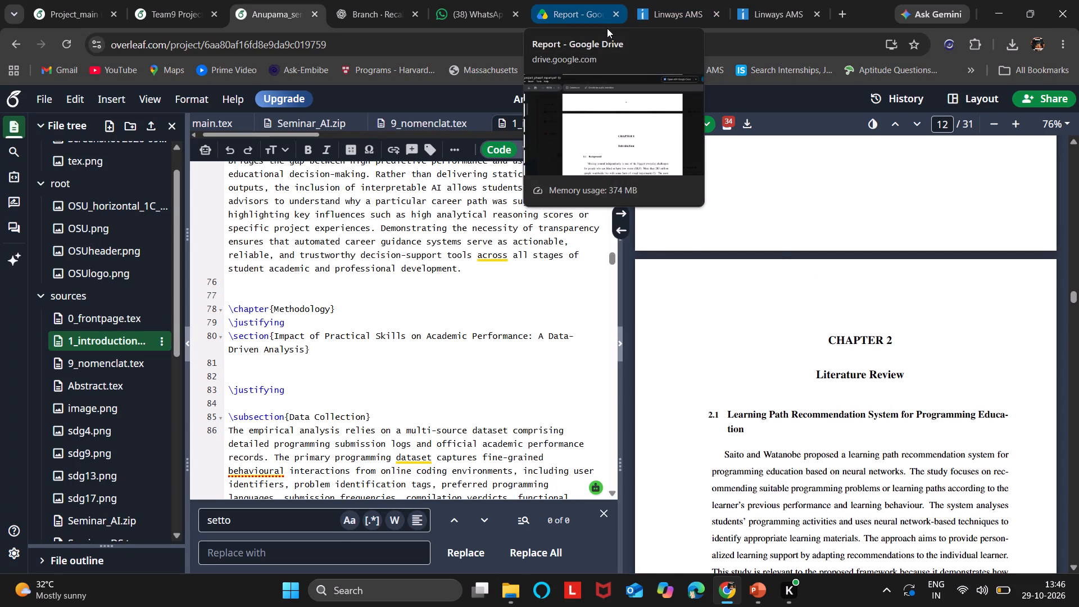
pyautogui.scroll(-3, 776, 247)
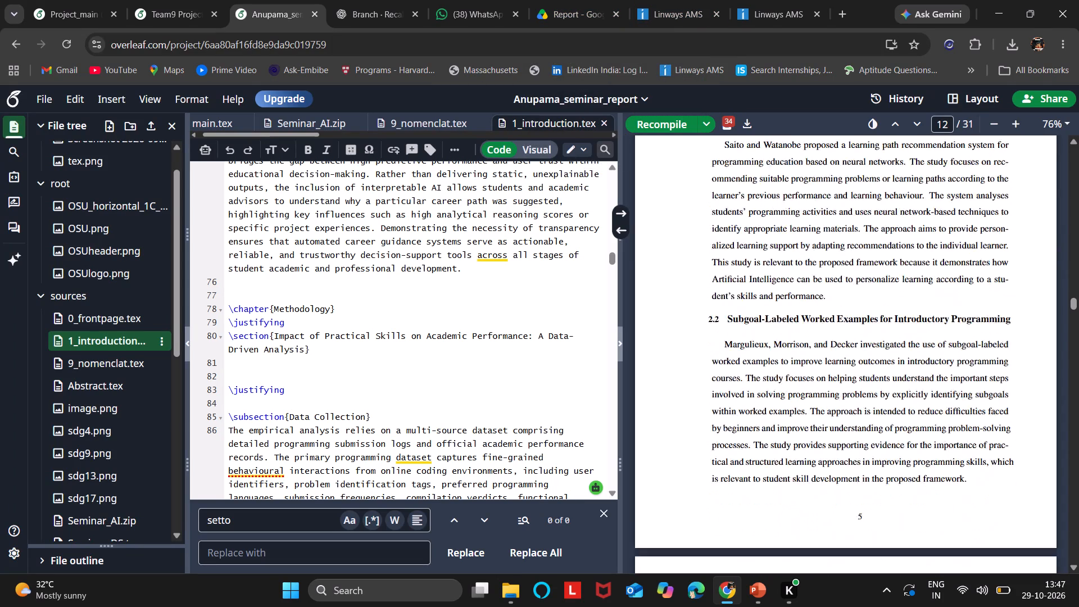
pyautogui.scroll(-4, 776, 247)
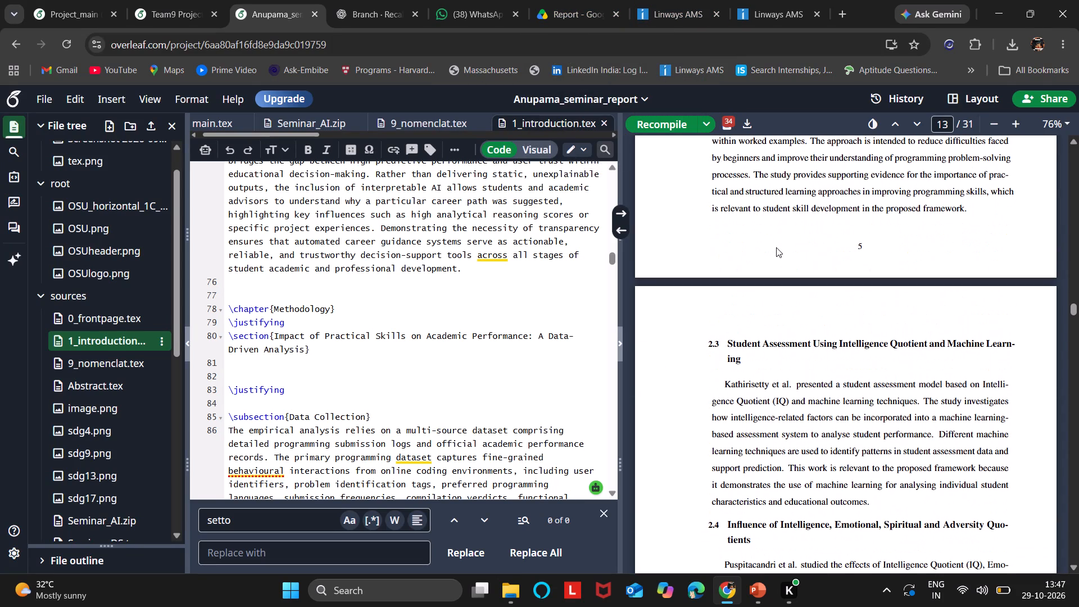
pyautogui.scroll(-2, 776, 247)
pyautogui.scroll(2, 776, 247)
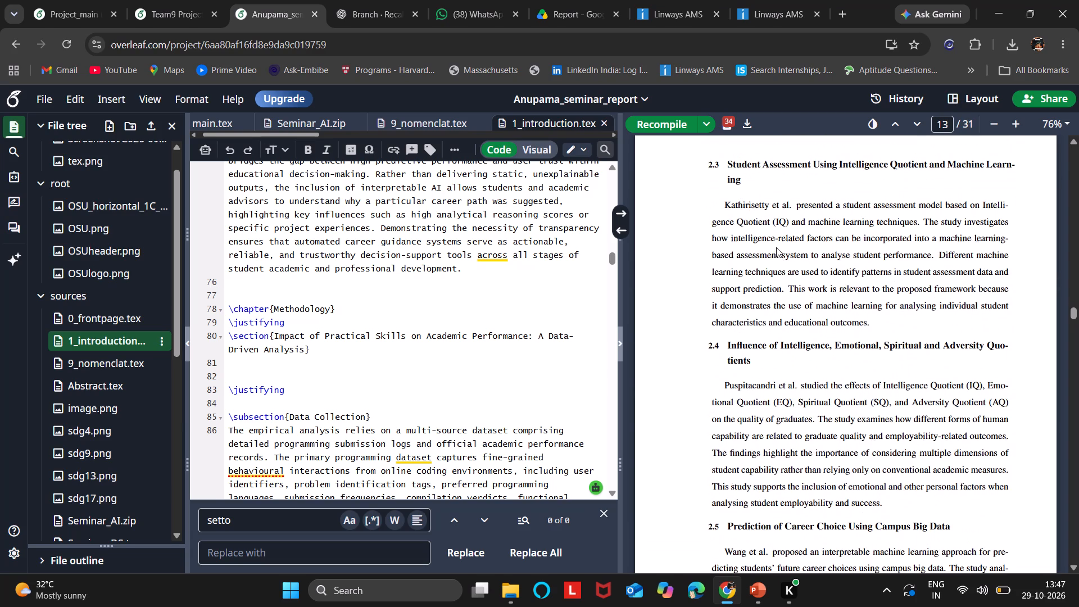
pyautogui.scroll(1, 776, 247)
pyautogui.scroll(-1, 776, 247)
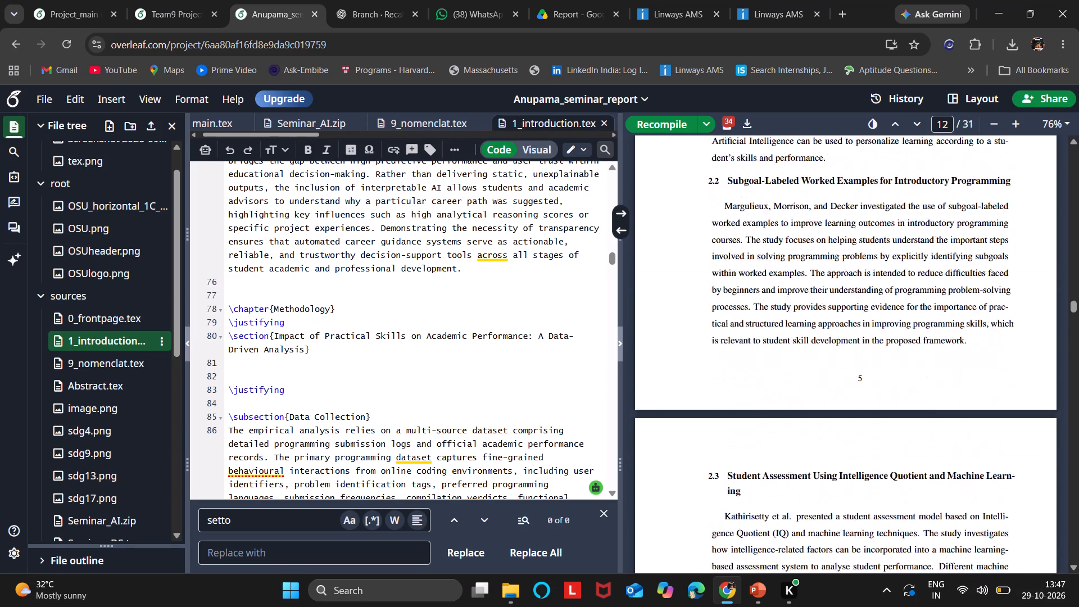
pyautogui.scroll(-8, 776, 247)
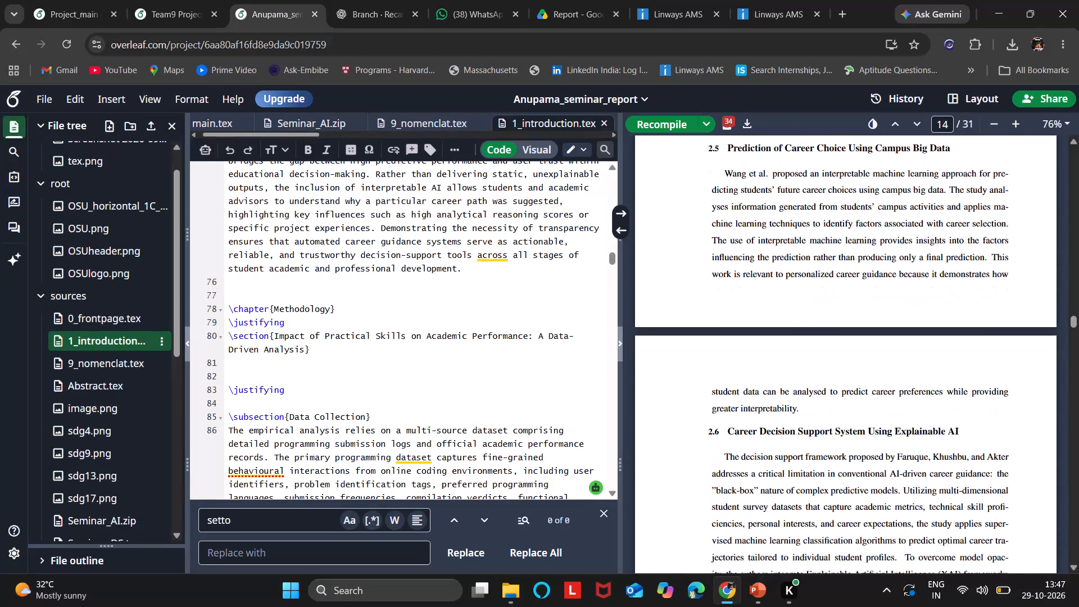
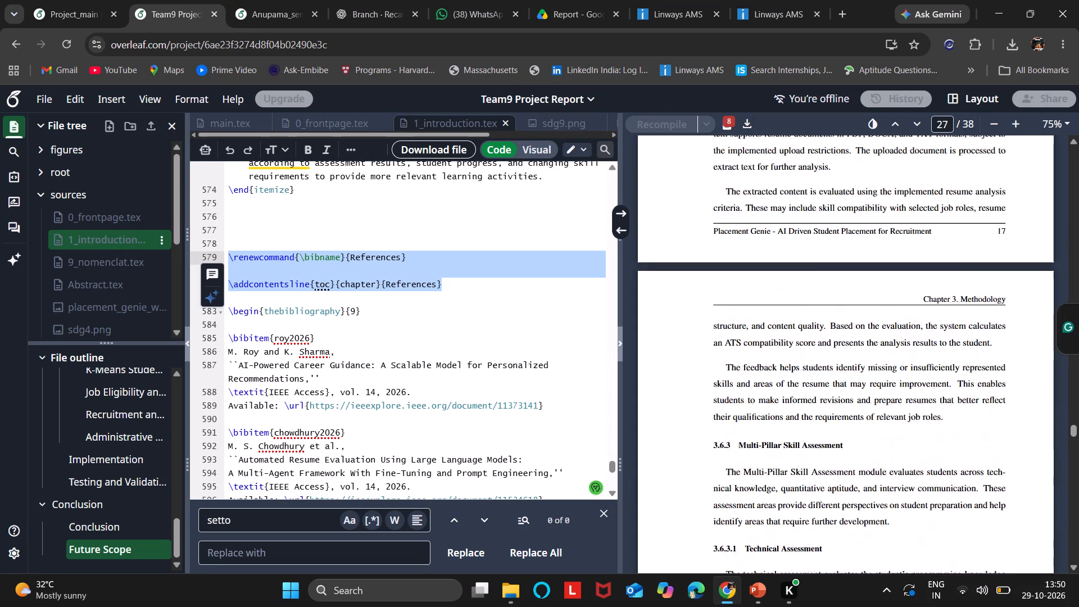
pyautogui.scroll(10, 769, 336)
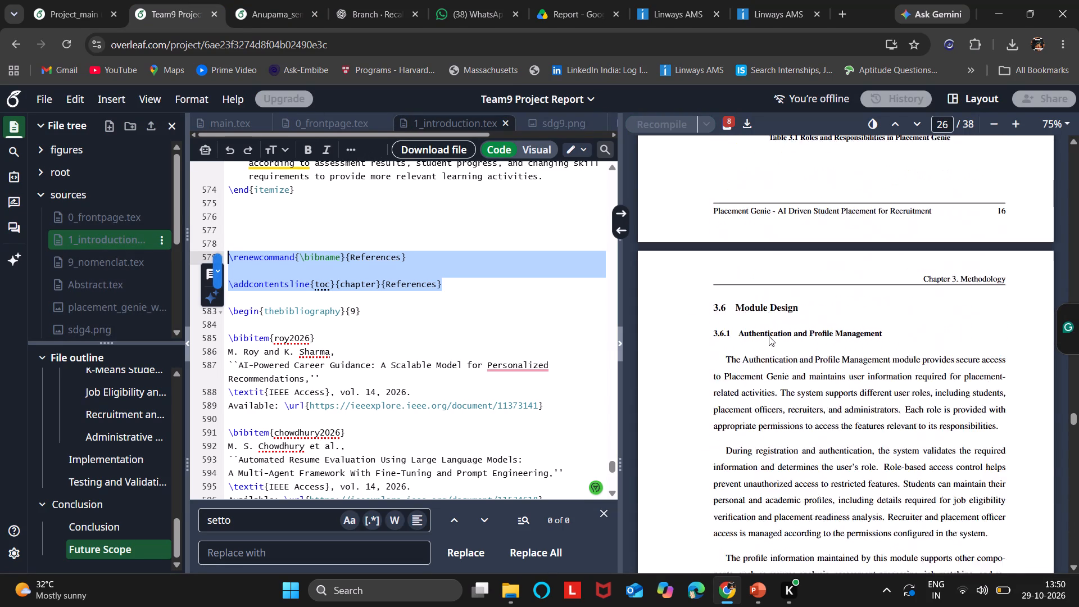
pyautogui.scroll(12, 769, 336)
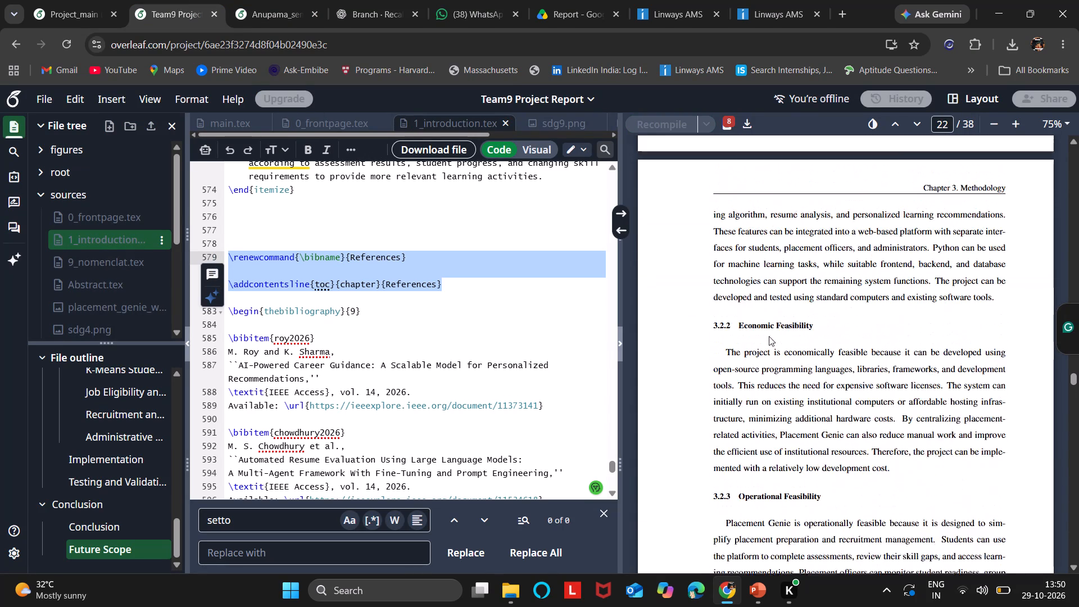
pyautogui.scroll(6, 769, 336)
pyautogui.scroll(-1, 769, 336)
pyautogui.scroll(2, 769, 336)
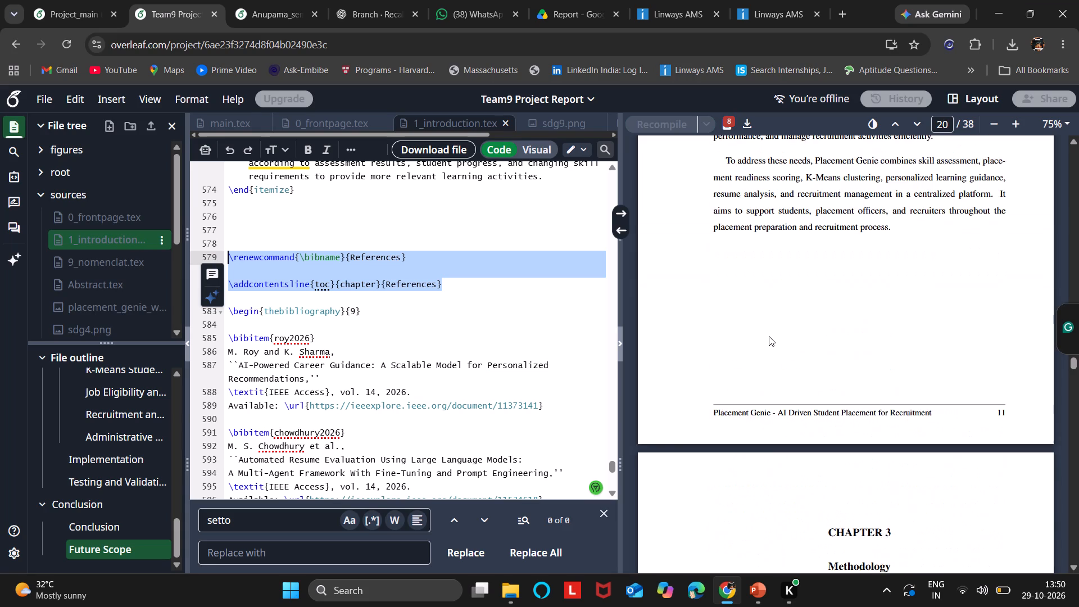
pyautogui.scroll(7, 769, 336)
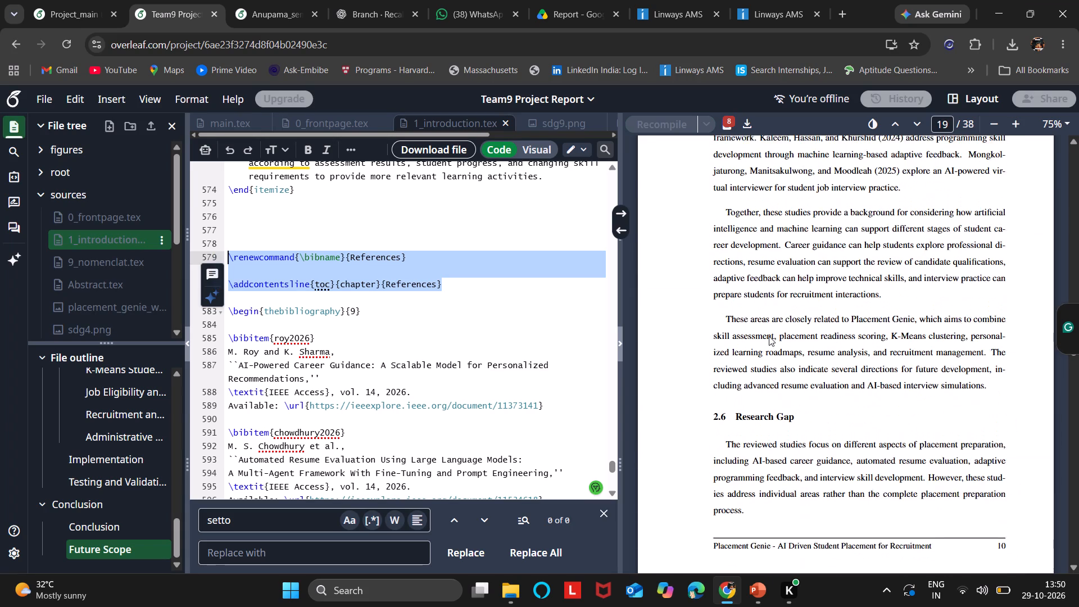
pyautogui.scroll(7, 769, 336)
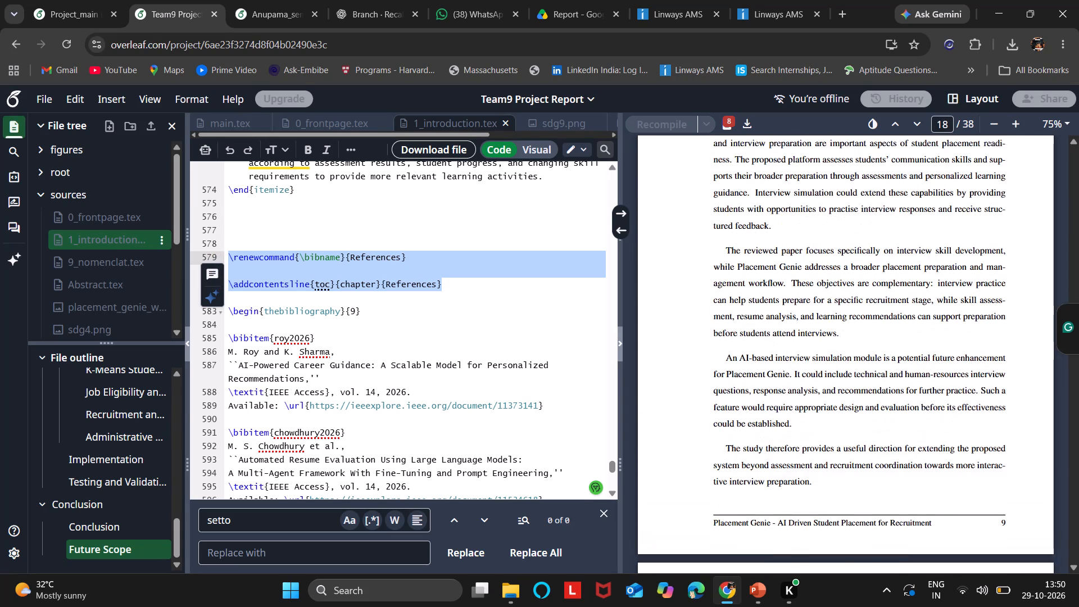
pyautogui.scroll(8, 769, 336)
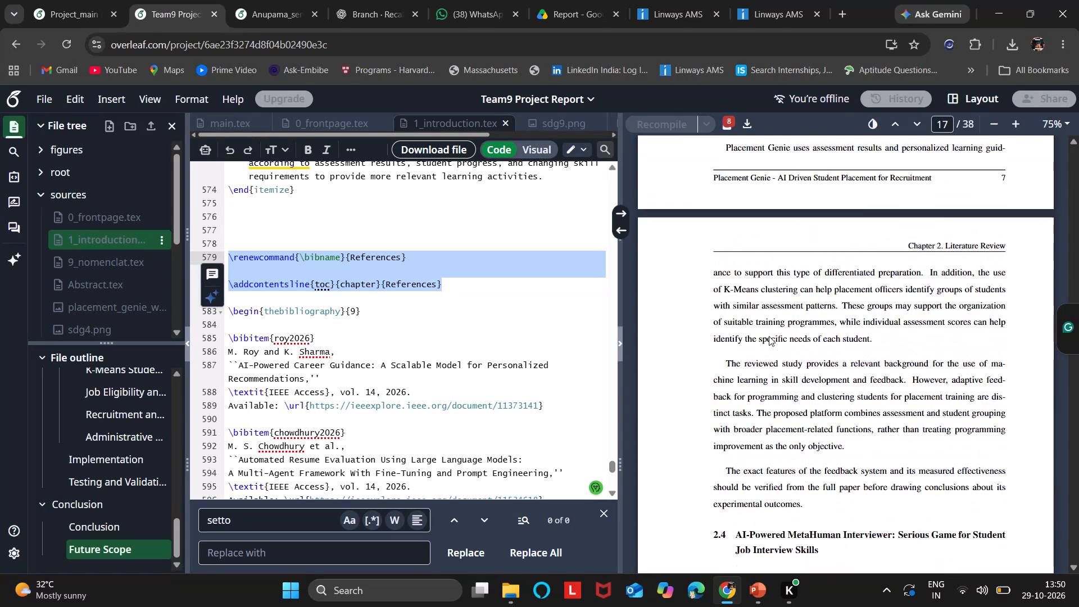
pyautogui.scroll(6, 769, 336)
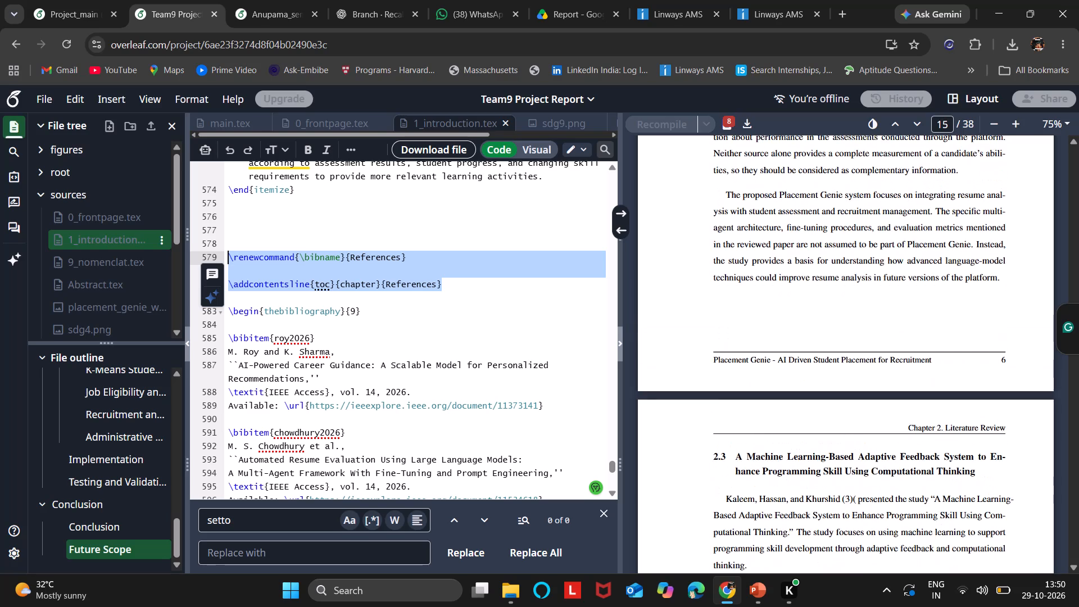
pyautogui.scroll(7, 769, 336)
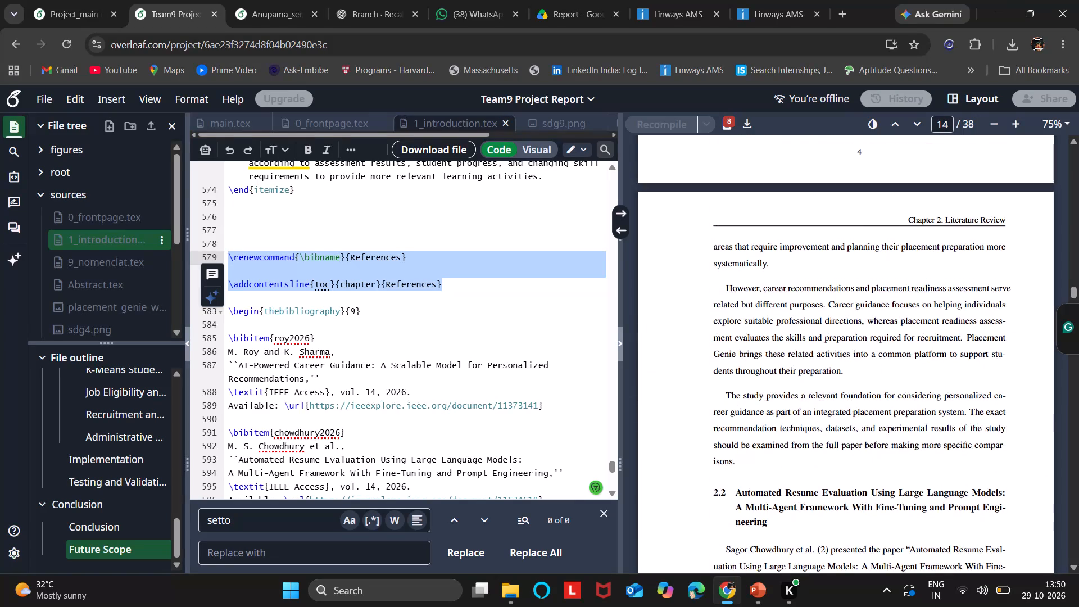
# Locate the LaTeX source of section 2.2, Automated Resume Evaluation Using Large Language Models, from the compiled page and inspect its text.
pyautogui.scroll(-1, 769, 336)
pyautogui.doubleClick(758, 469)
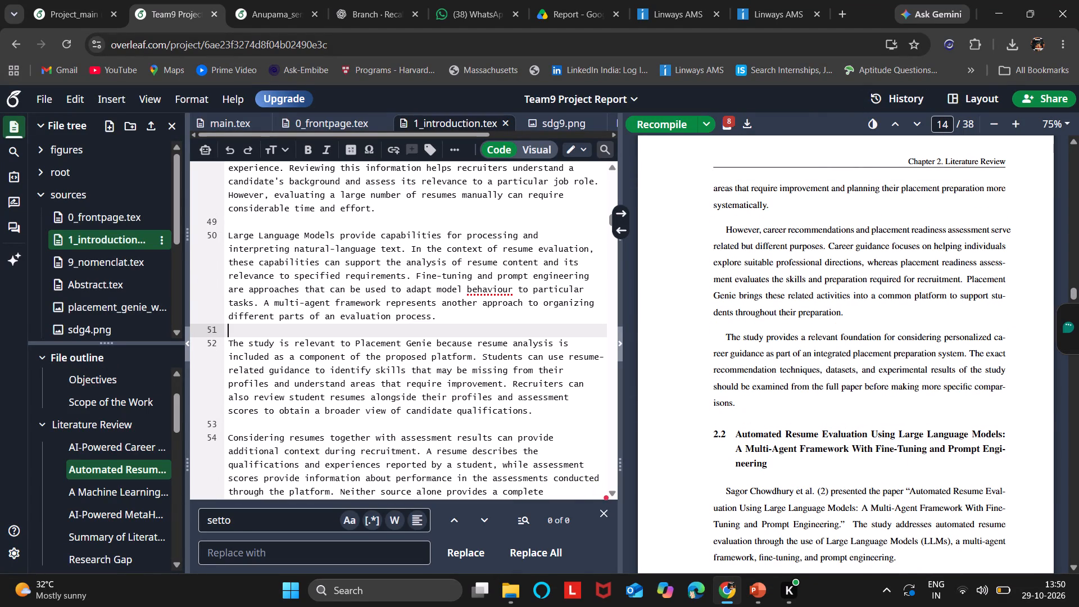
pyautogui.scroll(-1, 413, 320)
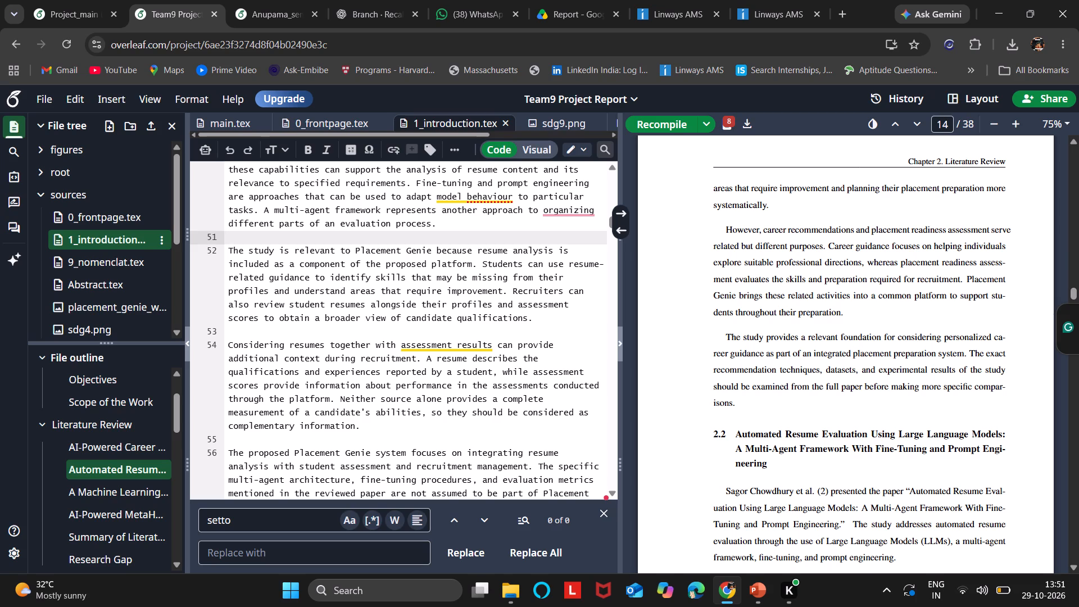
# Copy the opening author citation of section 2.2 from its LaTeX source, from the author's name through \cite{chowdhury2026}.
pyautogui.doubleClick(738, 491)
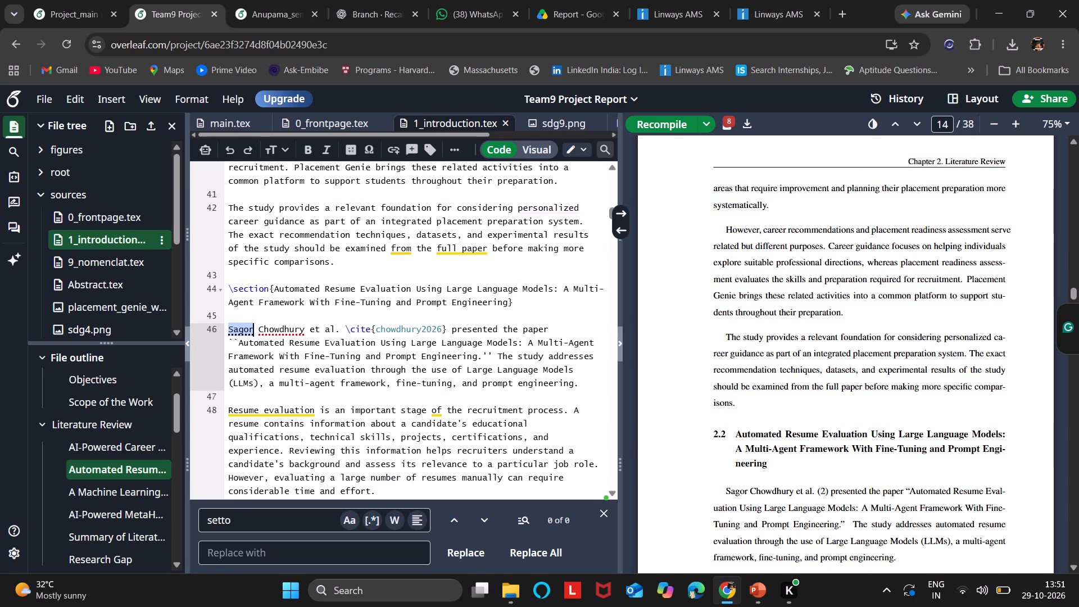
pyautogui.moveTo(229, 329); pyautogui.dragTo(261, 335)
pyautogui.moveTo(261, 335); pyautogui.dragTo(240, 332)
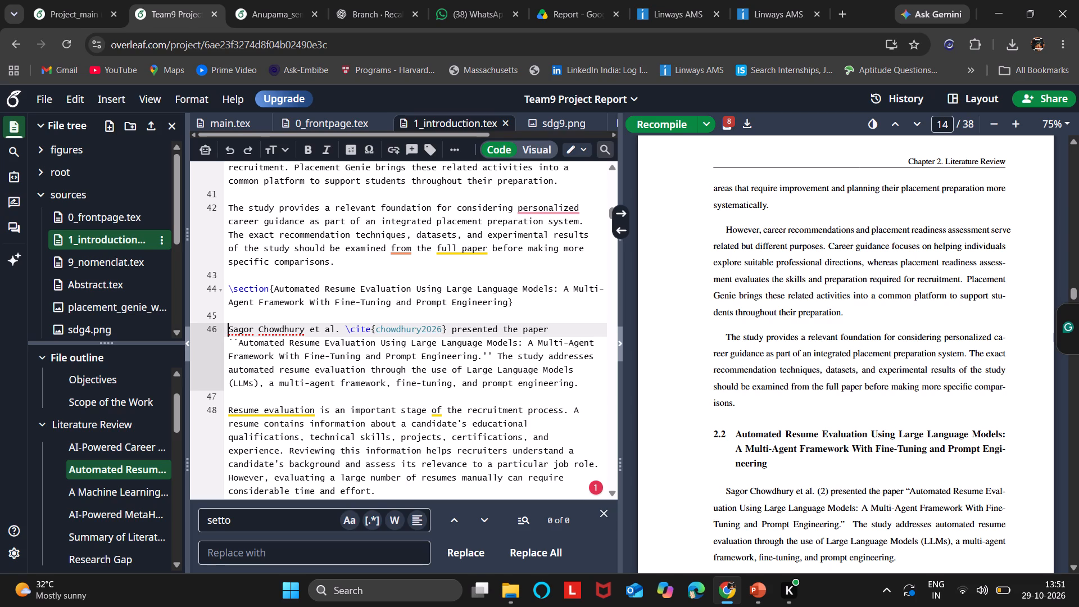
pyautogui.moveTo(229, 329); pyautogui.dragTo(321, 324)
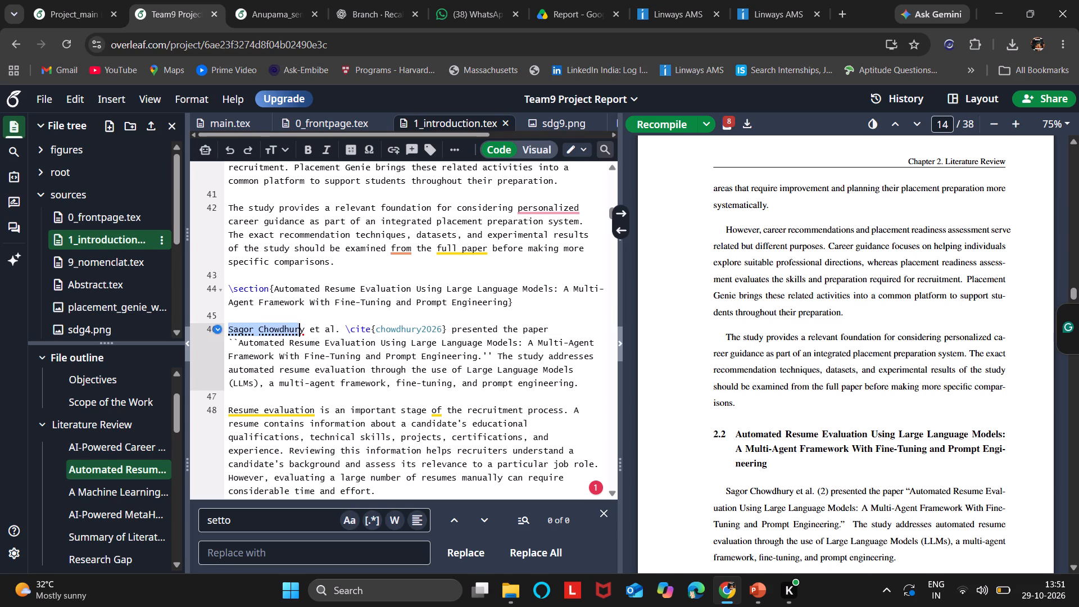
pyautogui.moveTo(321, 324); pyautogui.dragTo(451, 327)
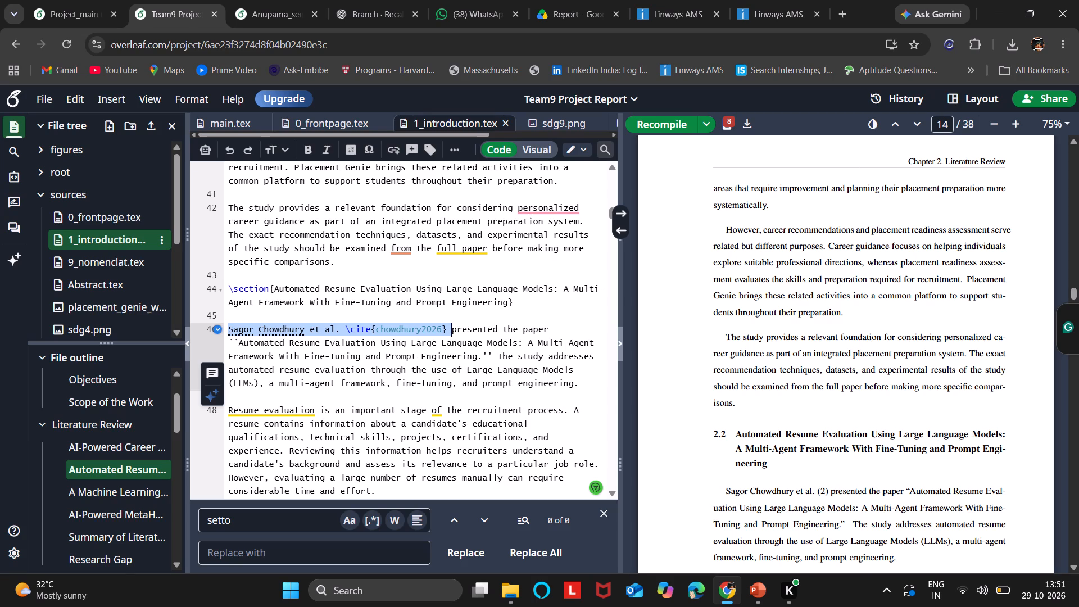
pyautogui.hotkey('ctrl', 'c')
pyautogui.click(534, 320)
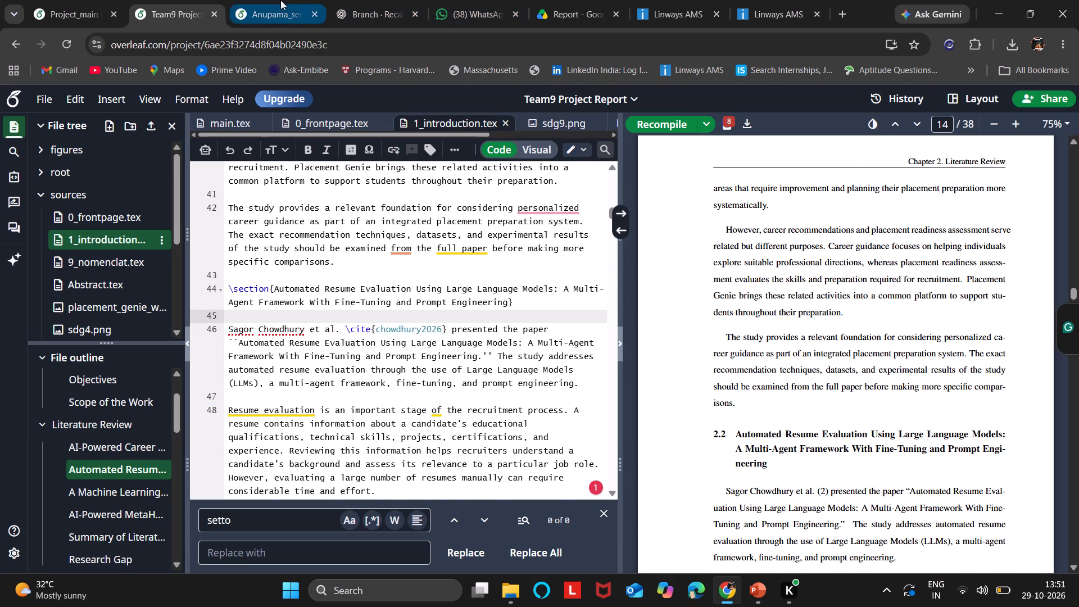
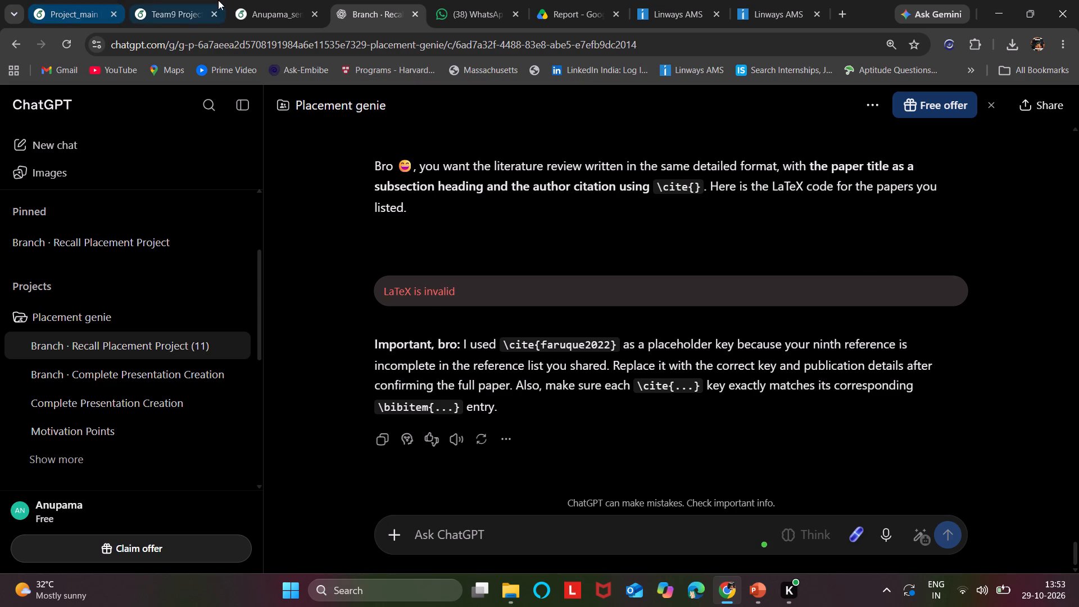
# Switch to the seminar report project and locate section 2.6, Career Decision Support System Using Explainable AI, in the compiled report and its source.
pyautogui.click(274, 0)
pyautogui.scroll(-6, 774, 277)
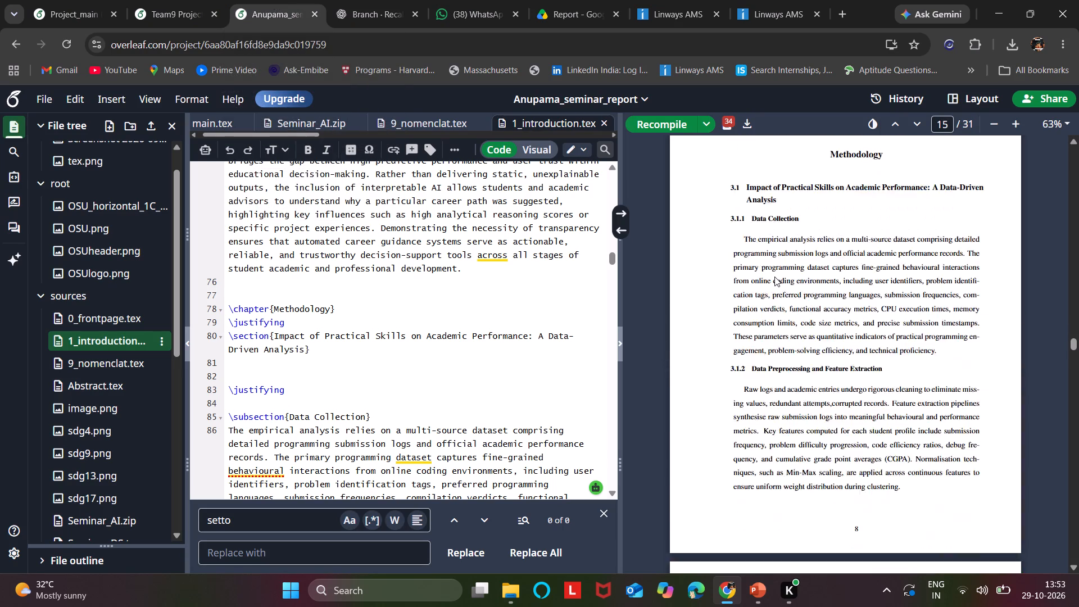
pyautogui.scroll(4, 774, 277)
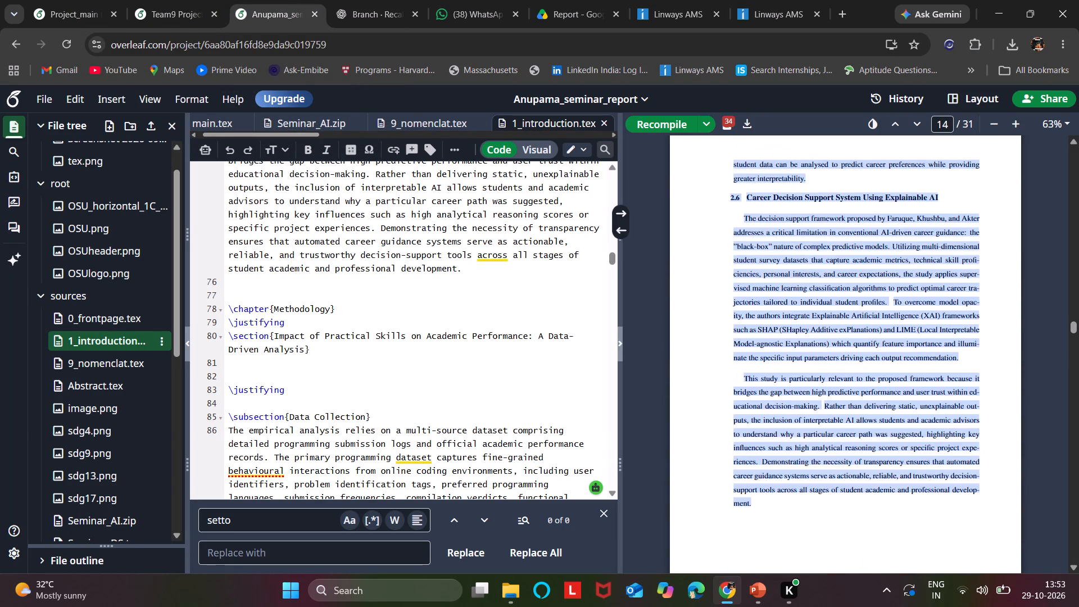
pyautogui.scroll(-5, 842, 327)
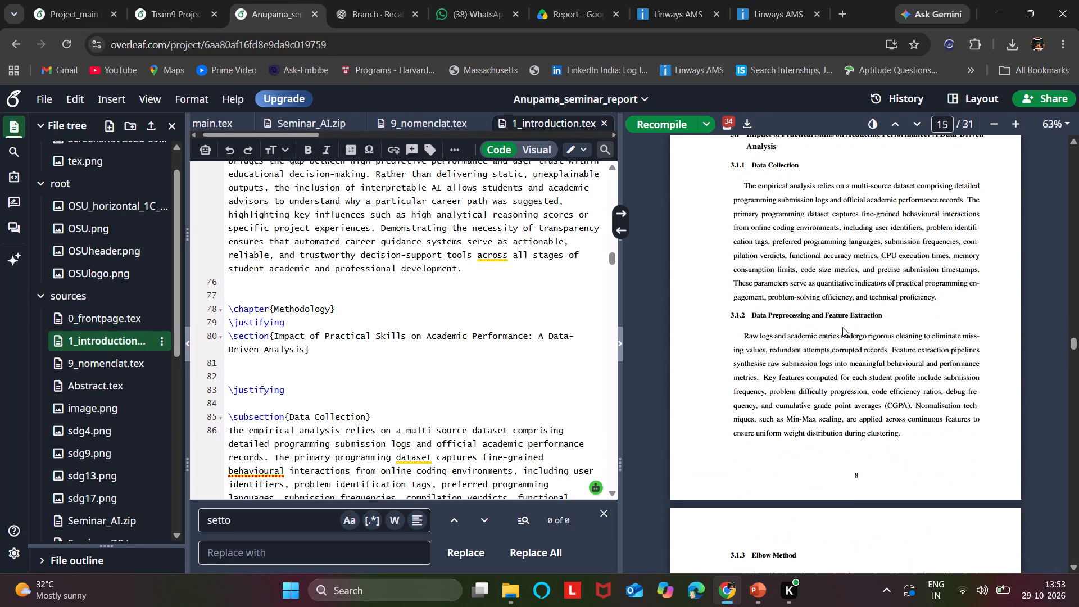
pyautogui.scroll(-4, 842, 327)
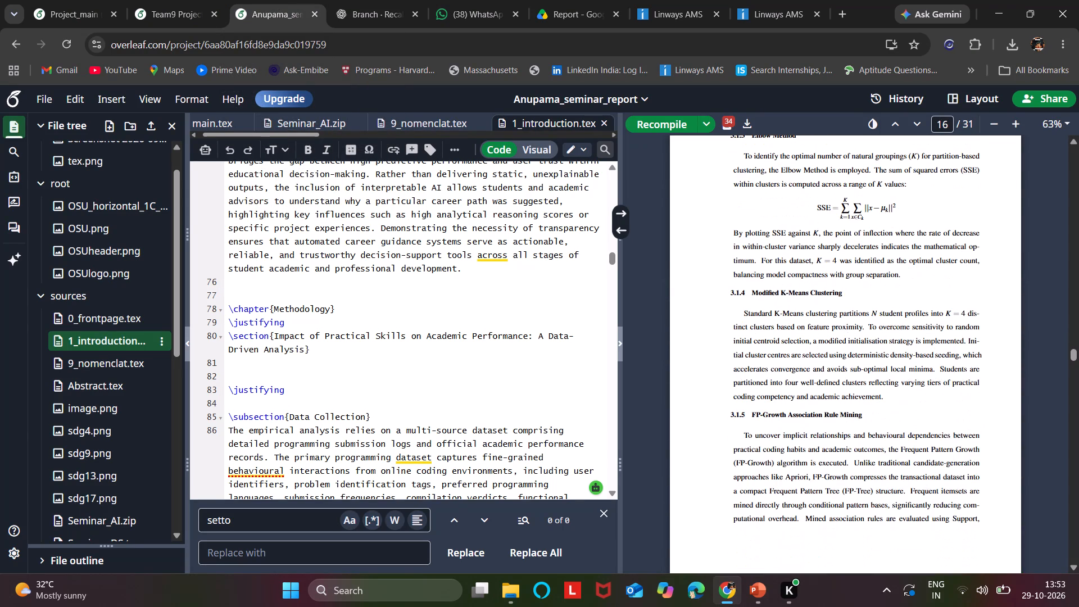
pyautogui.scroll(3, 804, 348)
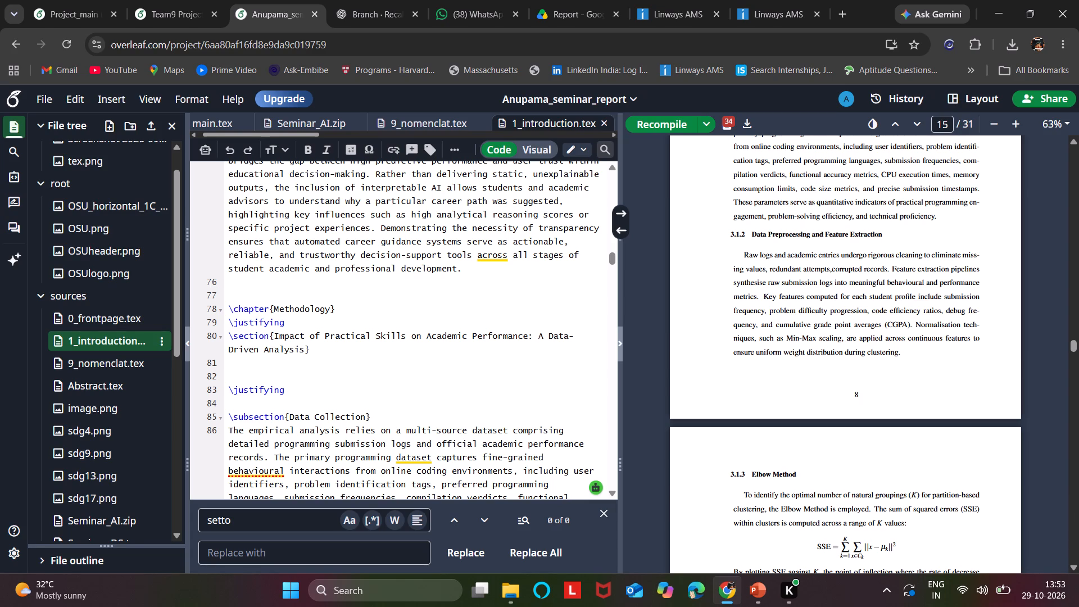
pyautogui.hscroll(1, 798, 252)
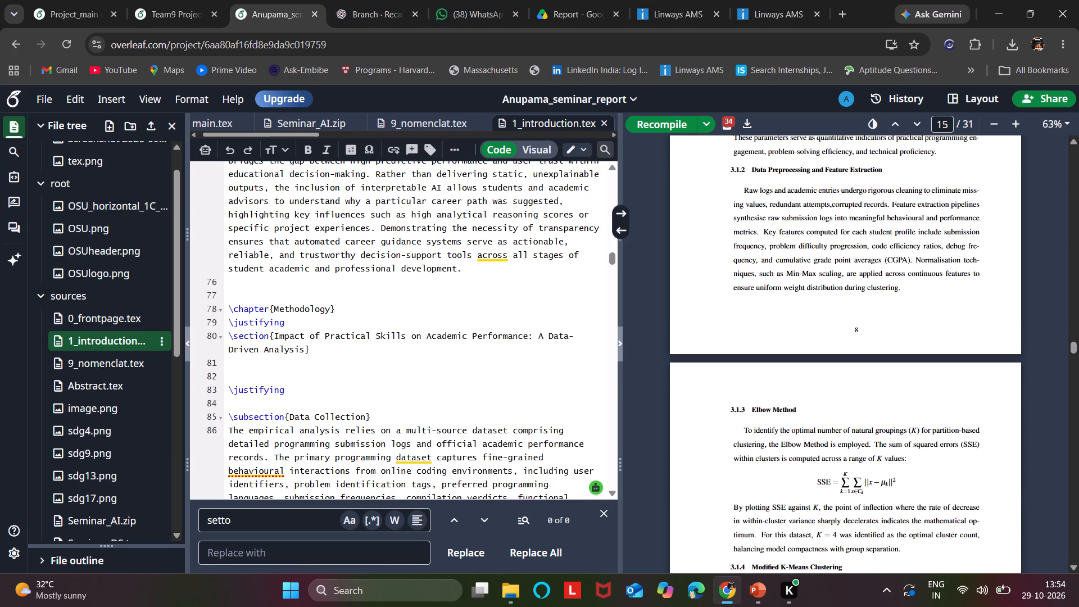
pyautogui.scroll(-4, 313, 341)
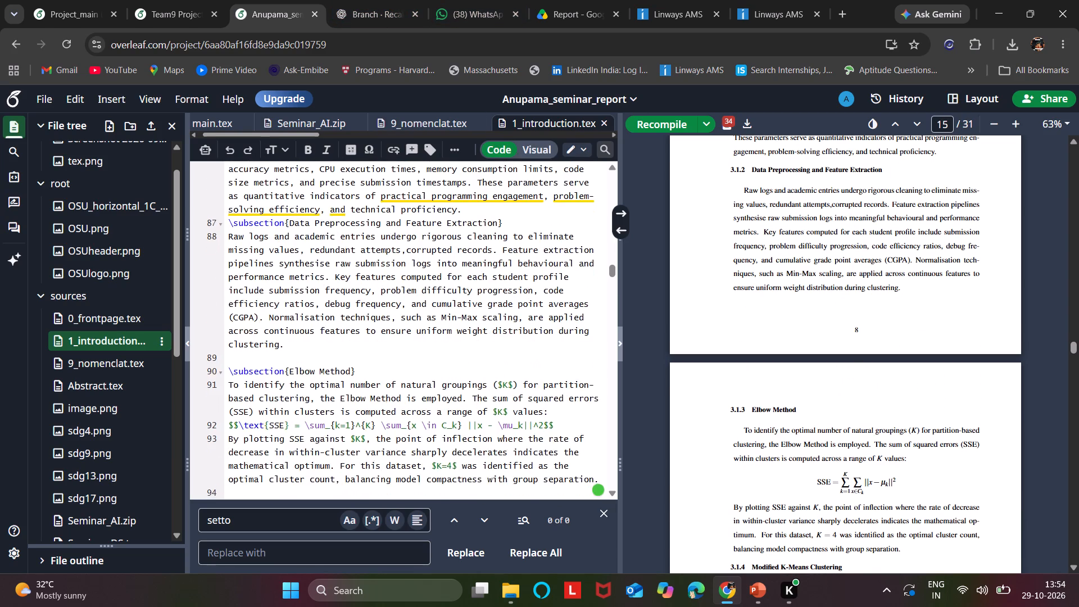
pyautogui.scroll(-4, 313, 341)
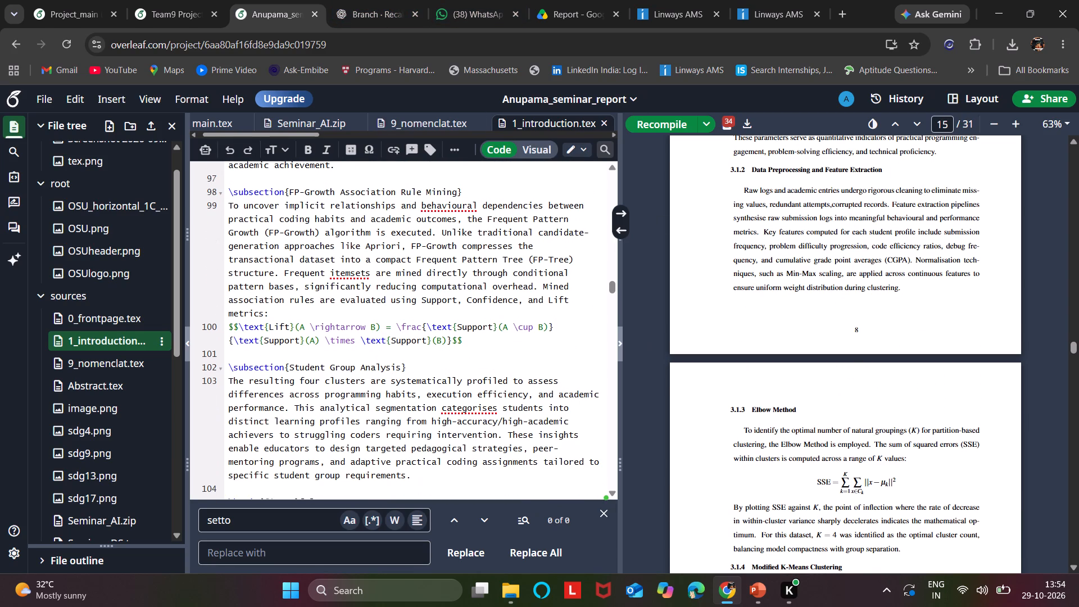
pyautogui.scroll(2, 842, 351)
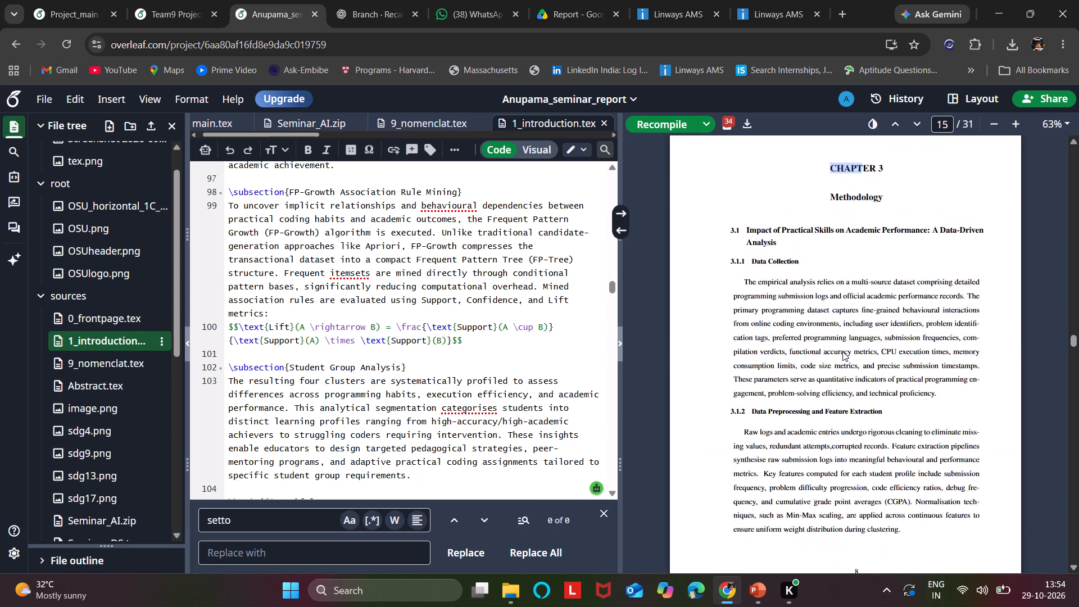
pyautogui.scroll(10, 842, 351)
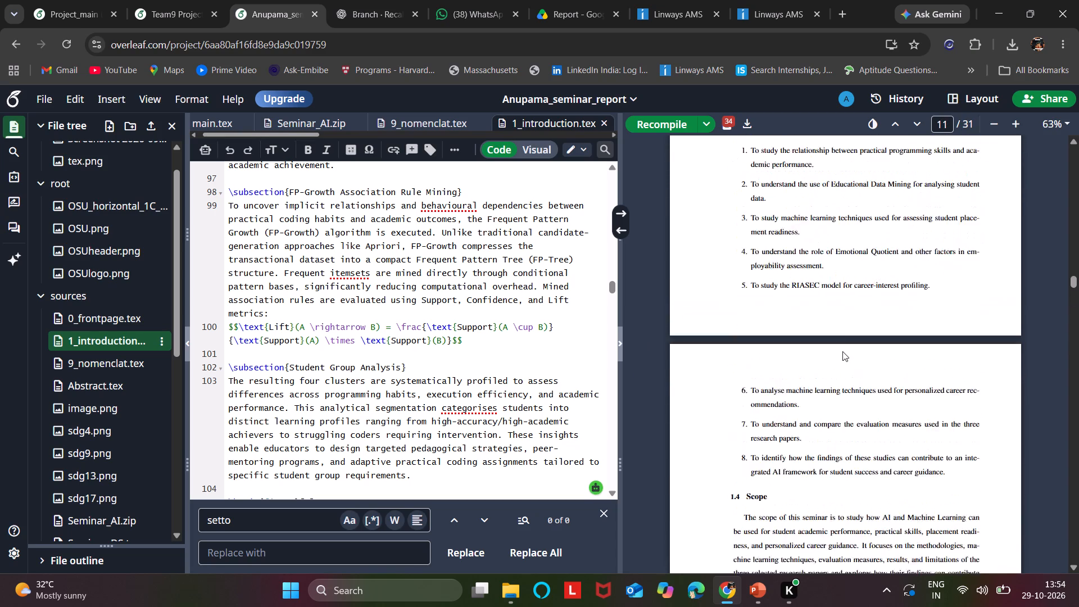
pyautogui.scroll(2, 842, 351)
pyautogui.scroll(-11, 842, 351)
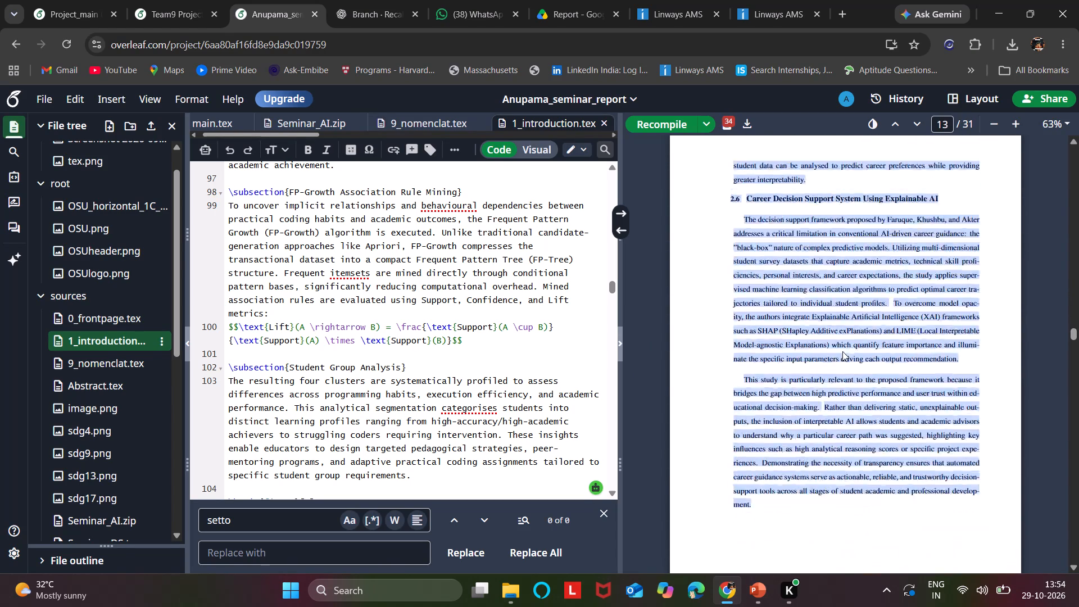
pyautogui.scroll(-1, 842, 351)
pyautogui.scroll(4, 842, 351)
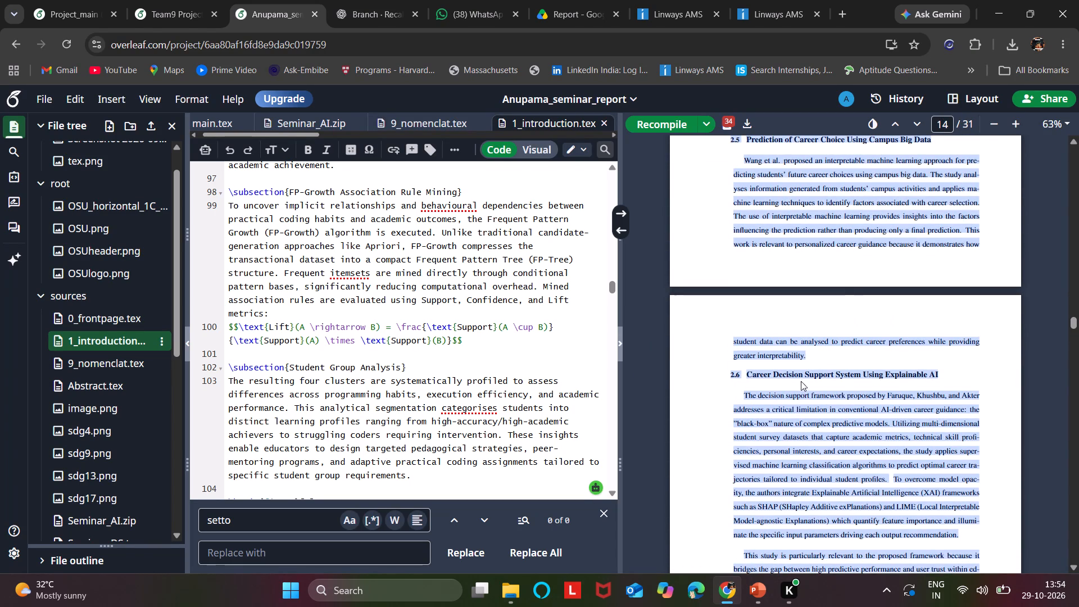
pyautogui.doubleClick(801, 377)
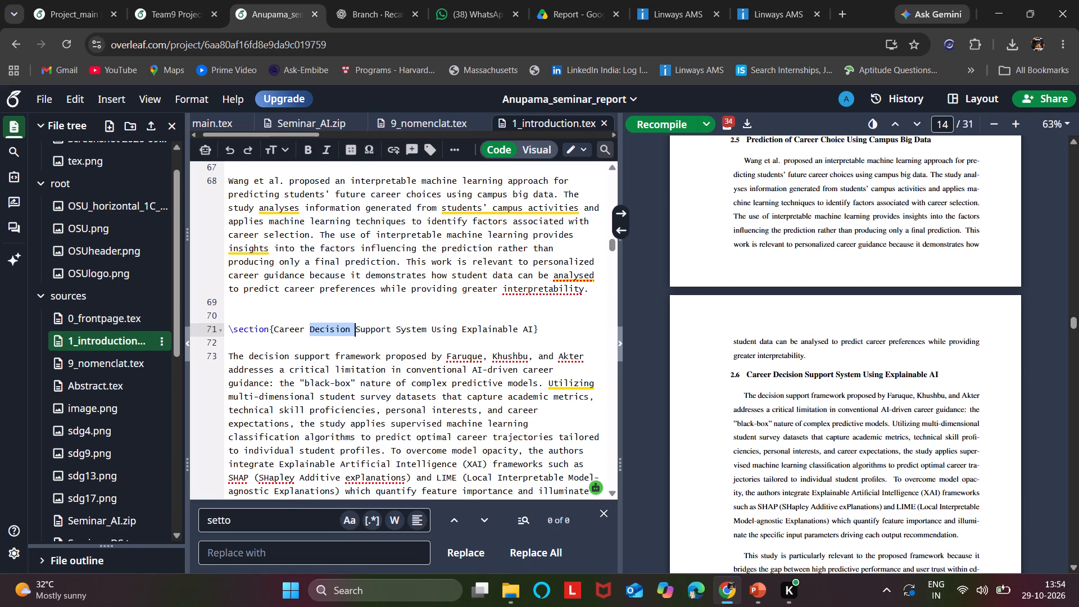
# Add blank lines in 1_introduction.tex between the Literature Review's last paragraph and the Methodology chapter, and paste the copied LaTeX code there.
pyautogui.scroll(-4, 409, 339)
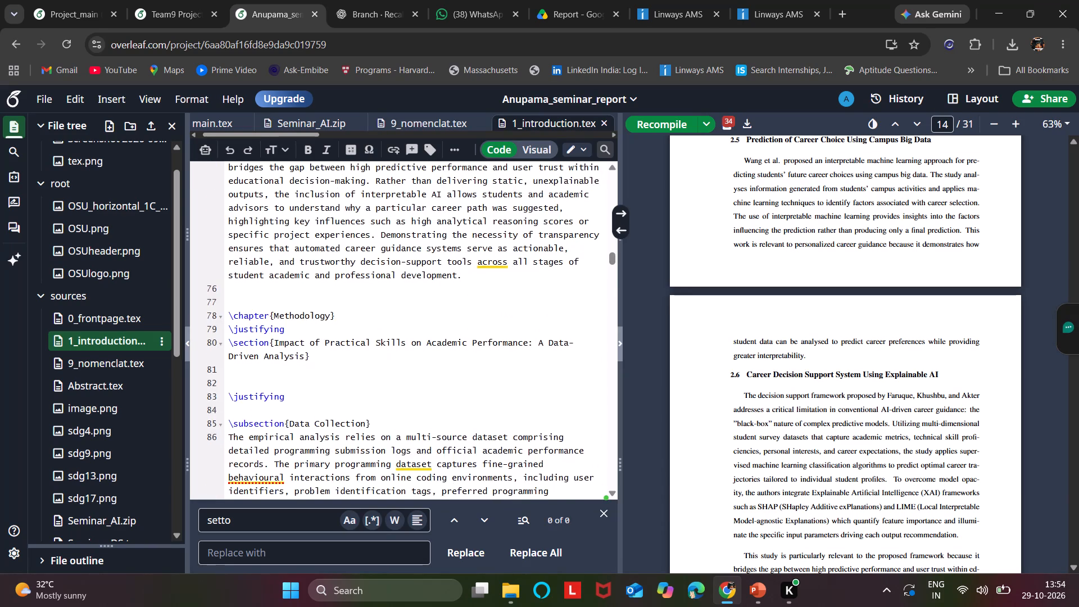
pyautogui.click(297, 346)
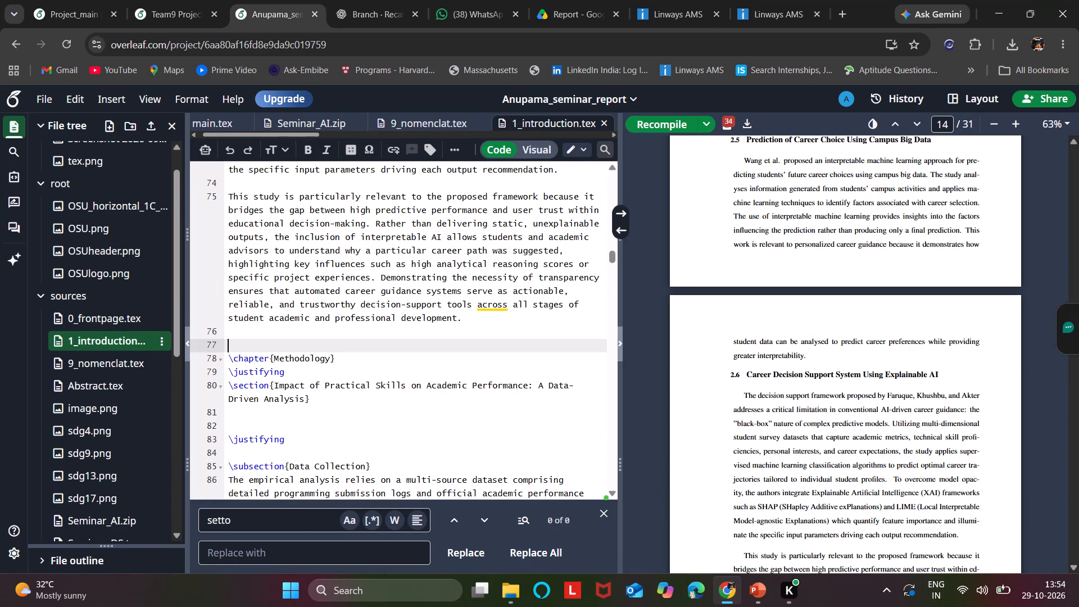
pyautogui.press('Return')
pyautogui.press('Return')
pyautogui.press('Return')
pyautogui.press('Return')
pyautogui.press('Return')
pyautogui.press('Return')
pyautogui.press('Return')
pyautogui.press('Return')
pyautogui.press('Return')
pyautogui.press('Up')
pyautogui.press('Up')
pyautogui.press('Up')
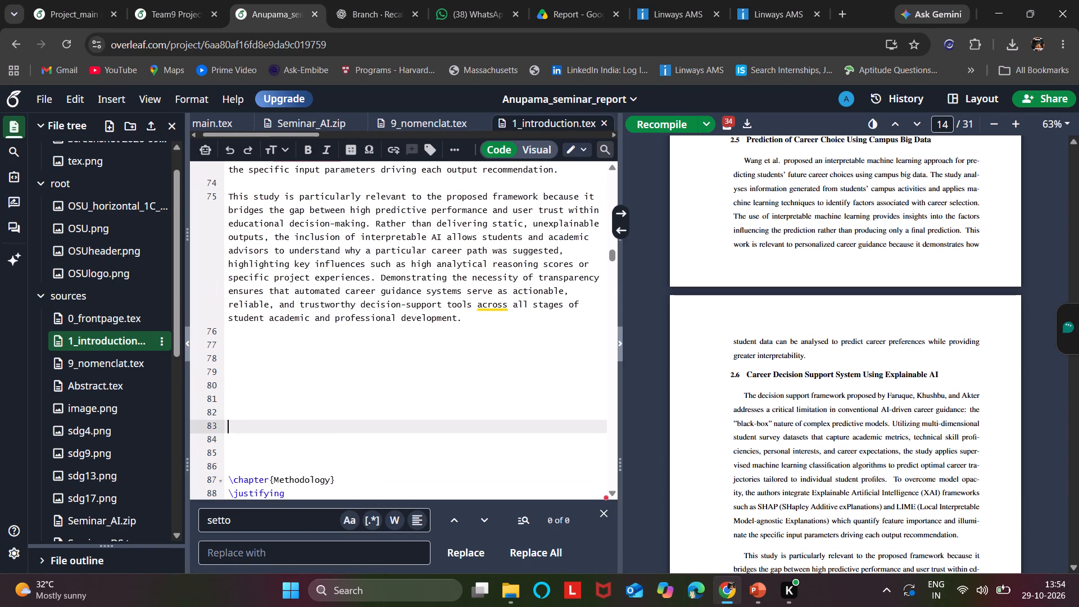
pyautogui.press('Up')
pyautogui.press('Up')
pyautogui.press('Up')
pyautogui.hotkey('ctrl', 'v')
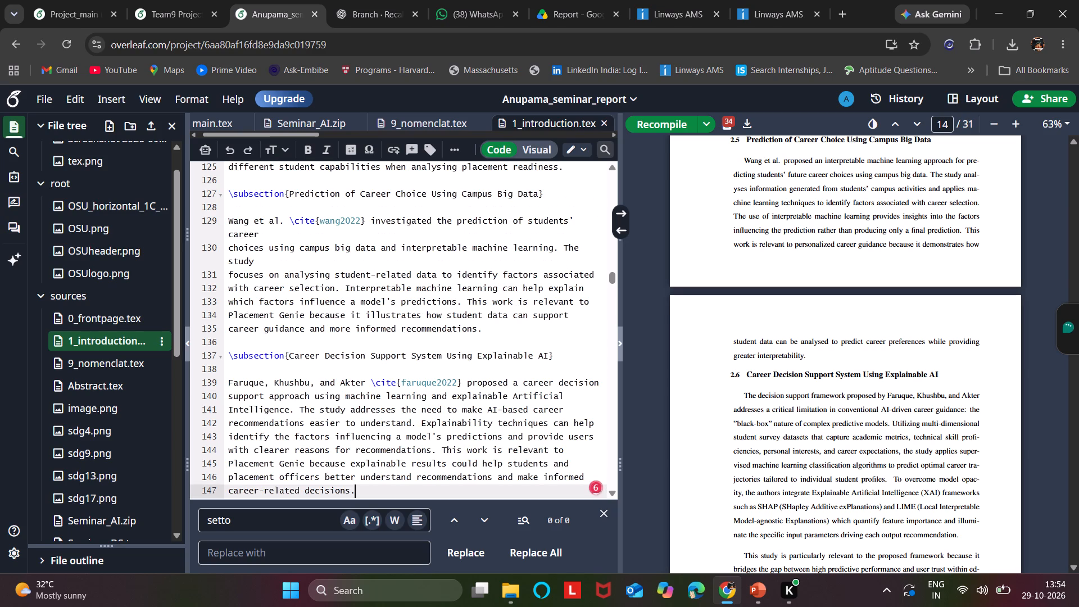
# Recompile the seminar report.
pyautogui.moveTo(652, 133); pyautogui.dragTo(655, 127)
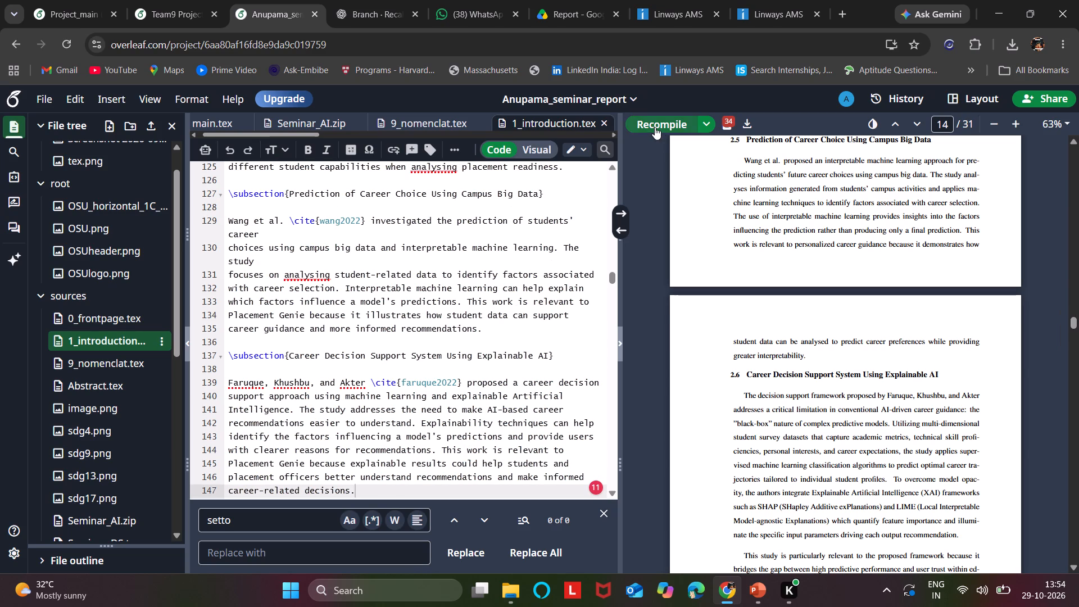
pyautogui.click(655, 127)
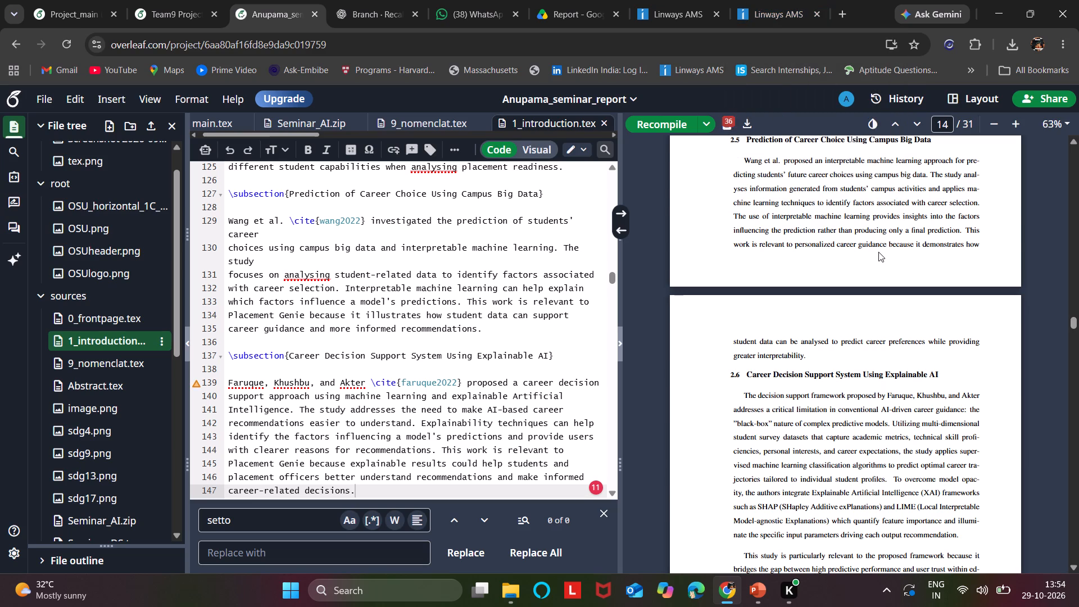
# Switch to the S7 B.Tech practical feedback form and answer questions 1 to 3 with Yes, Good and Sometimes.
pyautogui.click(735, 0)
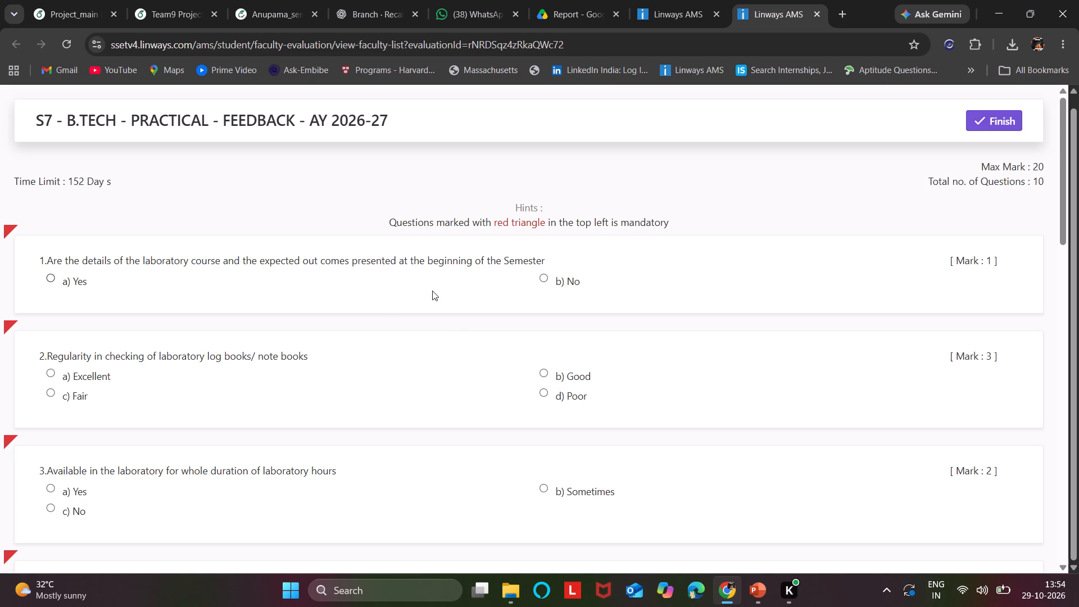
pyautogui.scroll(1, 477, 283)
pyautogui.click(542, 273)
pyautogui.click(542, 280)
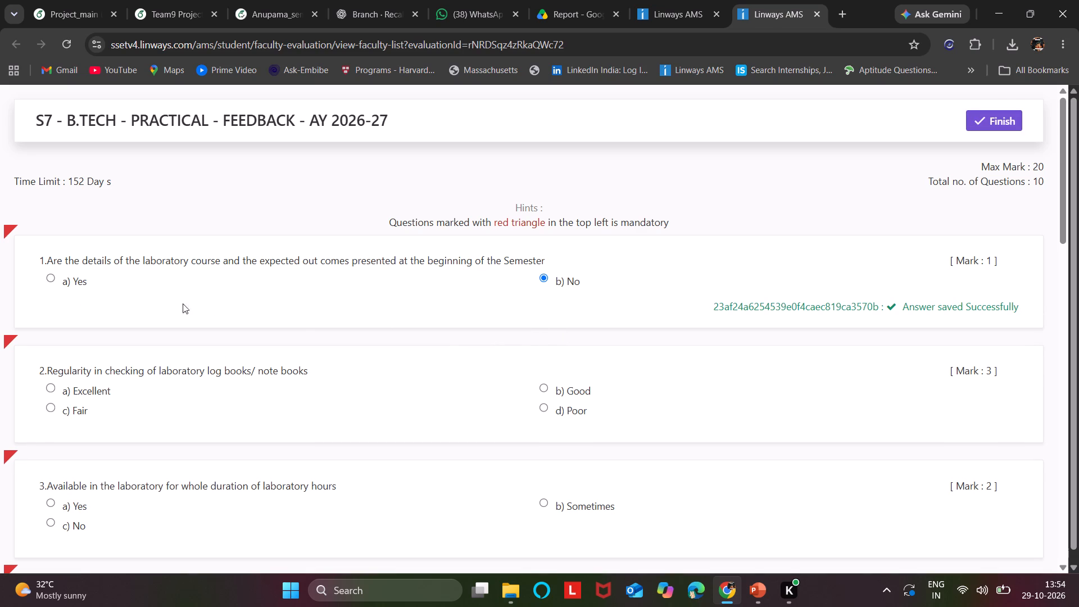
pyautogui.click(51, 278)
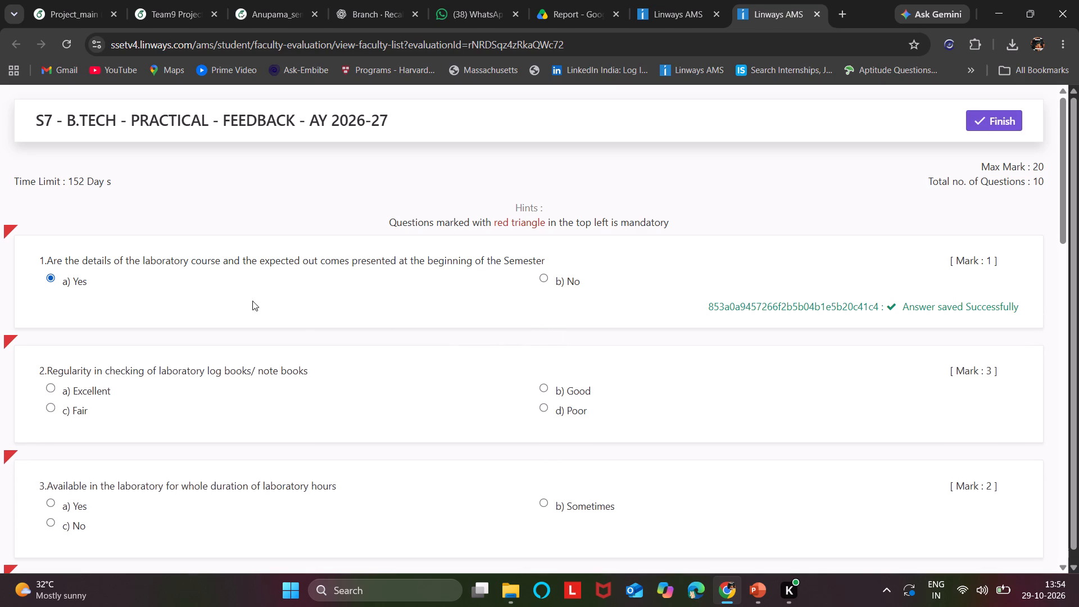
pyautogui.click(547, 389)
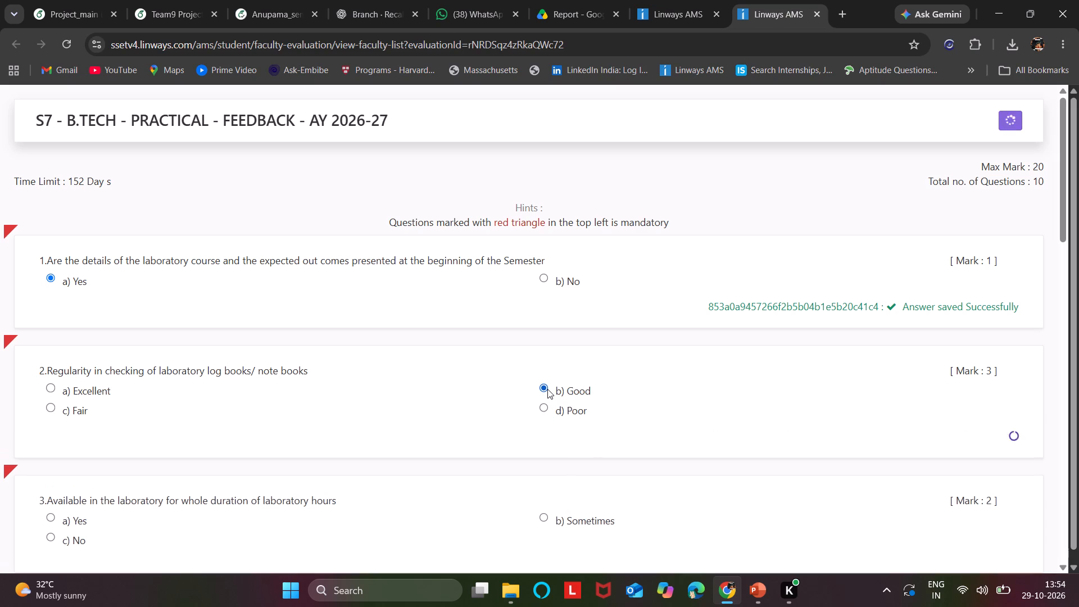
pyautogui.click(541, 519)
# Answer question 4 with Good, questions 5 and 6 with Sometimes, and question 7 on faculty behaviour with Pleasant.
pyautogui.scroll(-1, 541, 519)
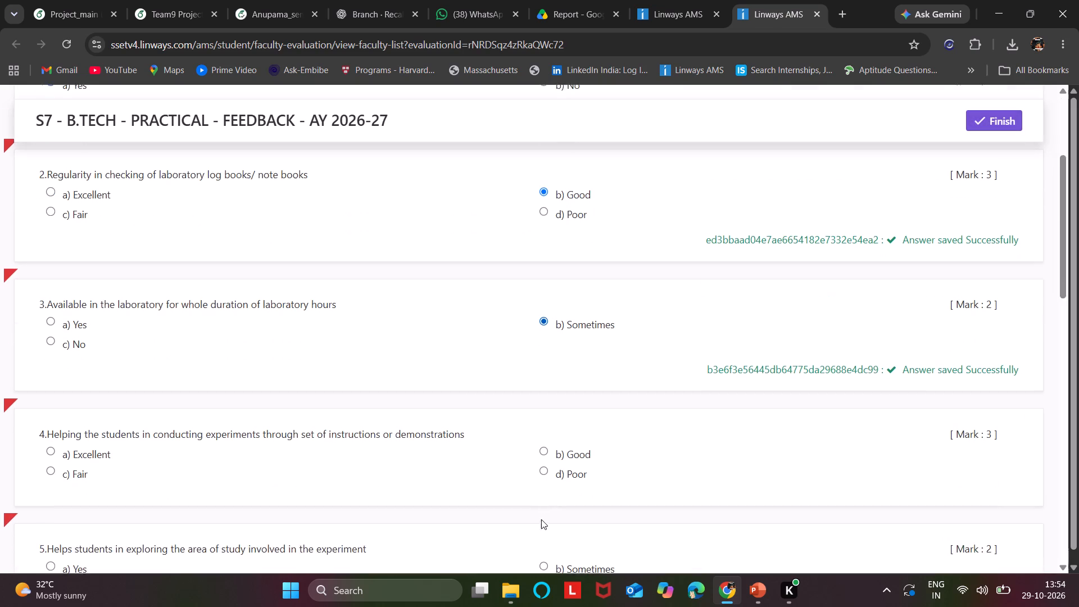
pyautogui.scroll(-2, 541, 519)
pyautogui.click(545, 402)
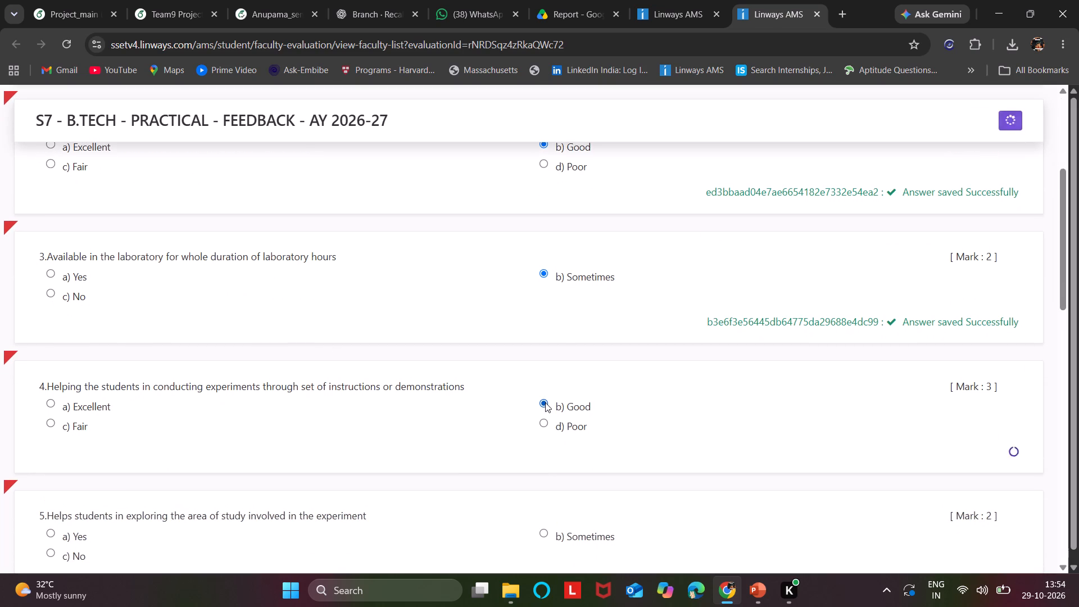
pyautogui.click(546, 533)
pyautogui.scroll(-2, 546, 533)
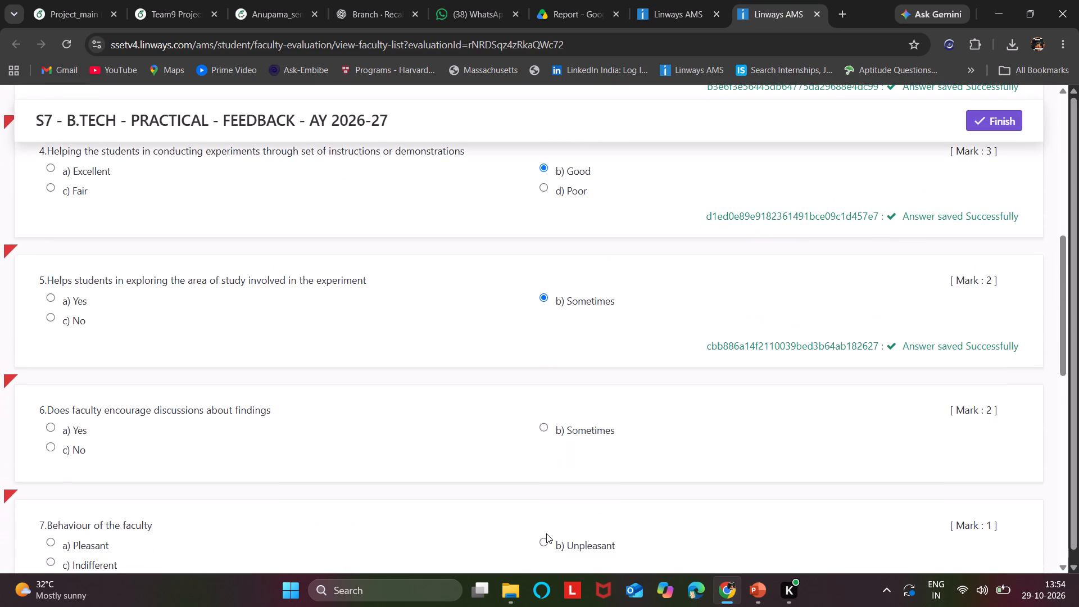
pyautogui.scroll(-1, 546, 533)
pyautogui.click(545, 355)
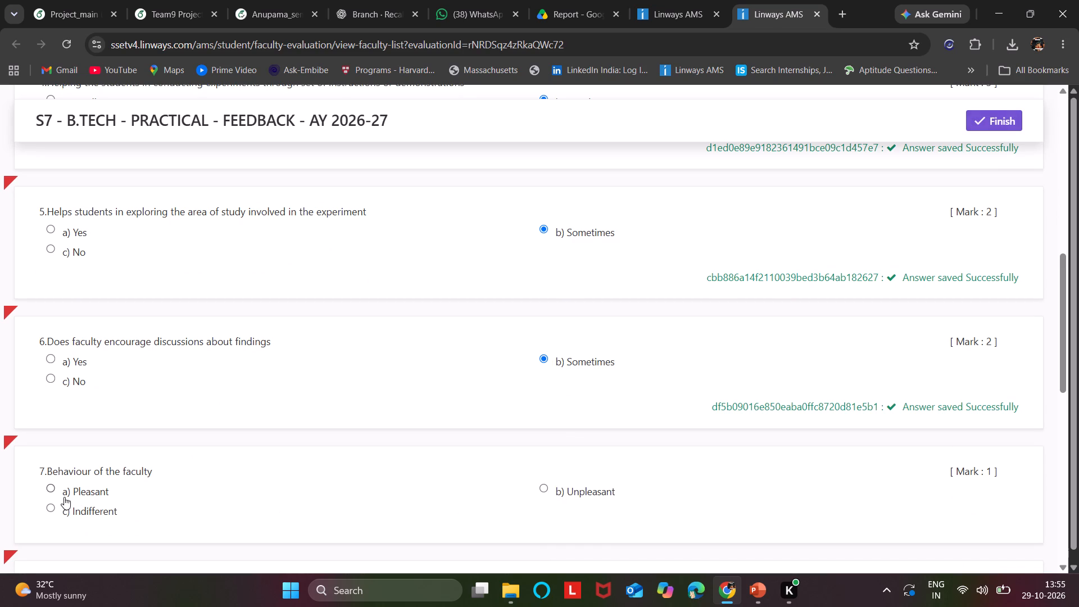
pyautogui.click(53, 490)
# Answer questions 8 and 9 with Good, and save the suggestions answer in question 10 left blank.
pyautogui.scroll(-2, 295, 496)
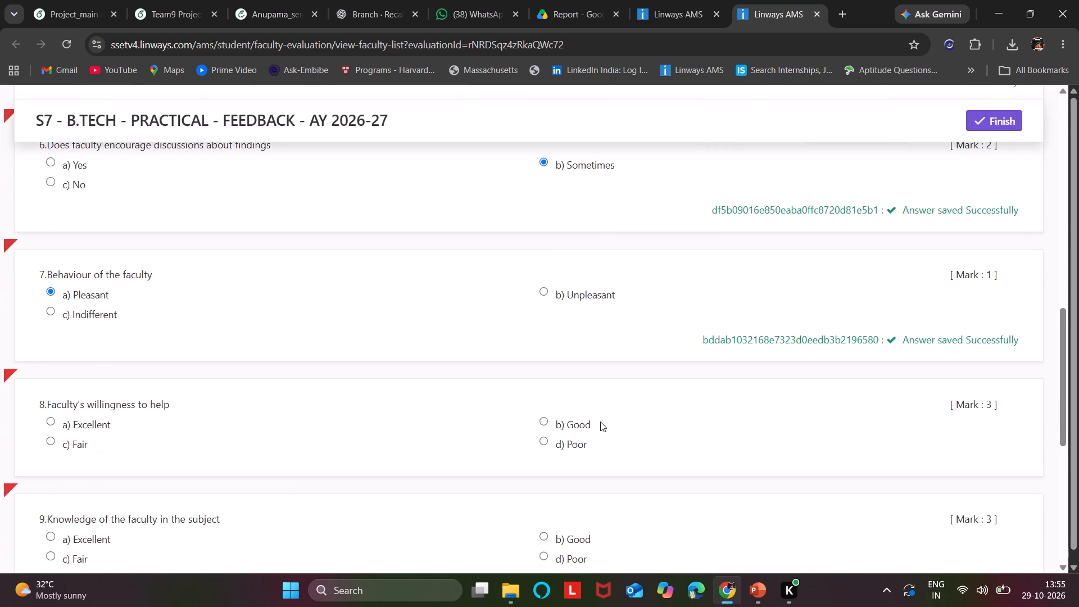
pyautogui.click(537, 420)
pyautogui.click(542, 421)
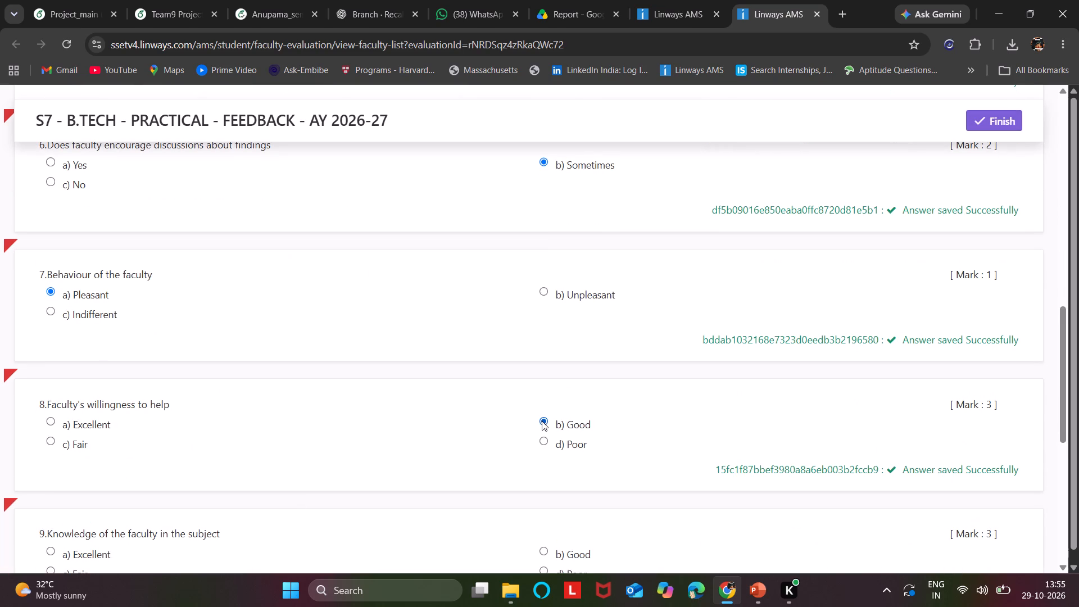
pyautogui.click(545, 553)
pyautogui.scroll(-3, 545, 553)
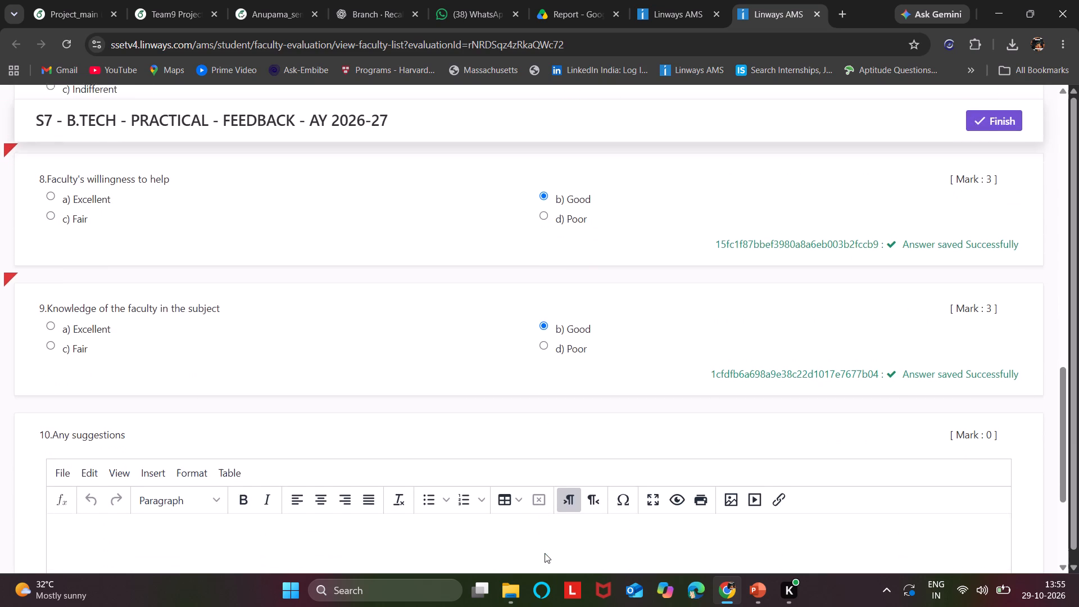
pyautogui.scroll(-4, 778, 434)
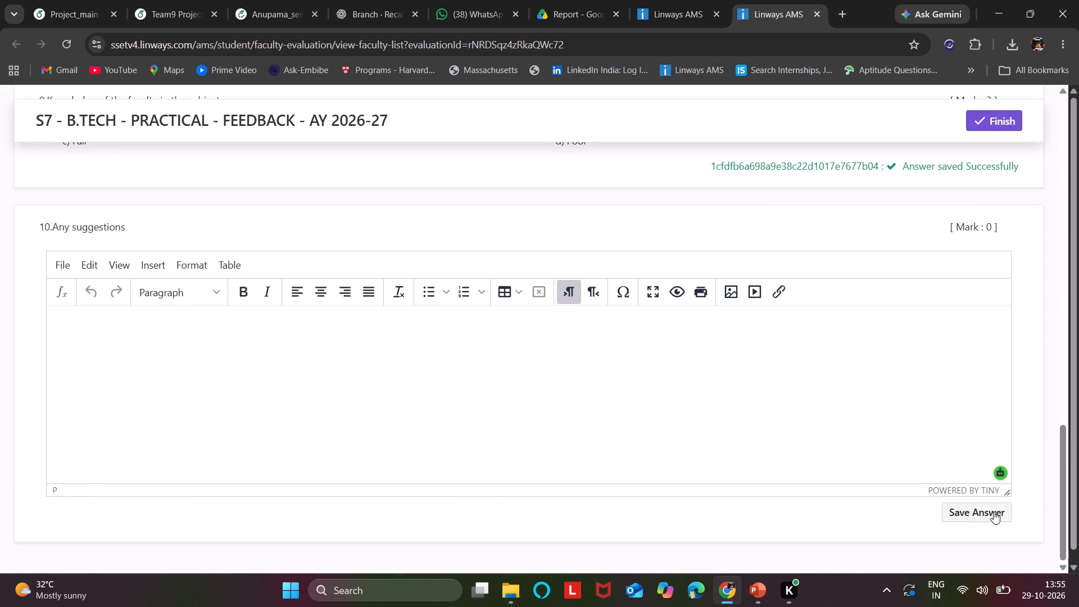
pyautogui.click(994, 511)
# Switch to the seminar report and follow the Saito and Watanobe citation in section 2.6.1 to its entry in the References.
pyautogui.click(266, 0)
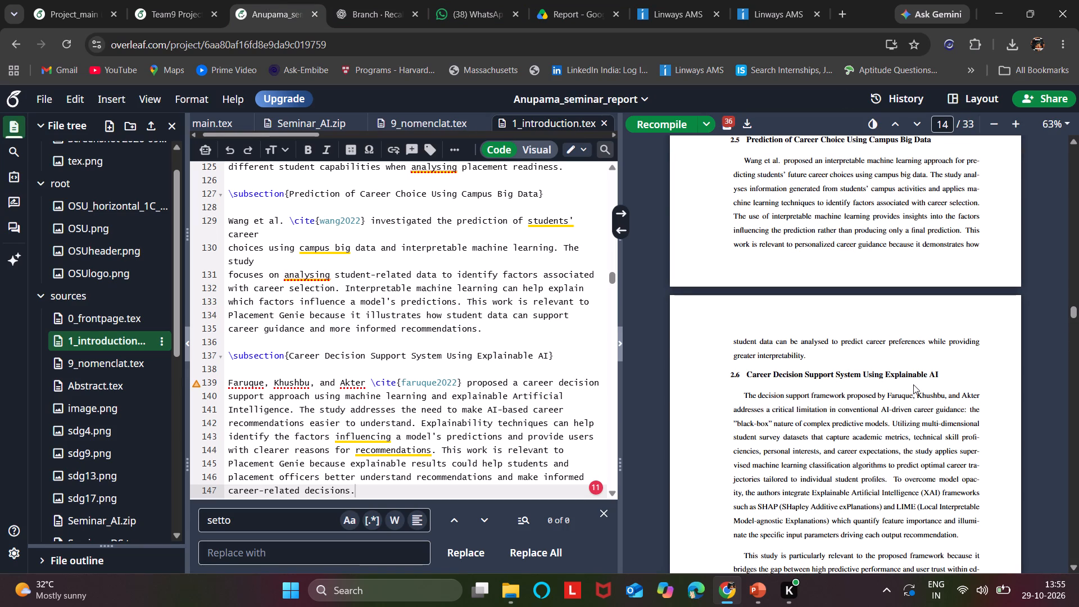
pyautogui.scroll(-4, 904, 398)
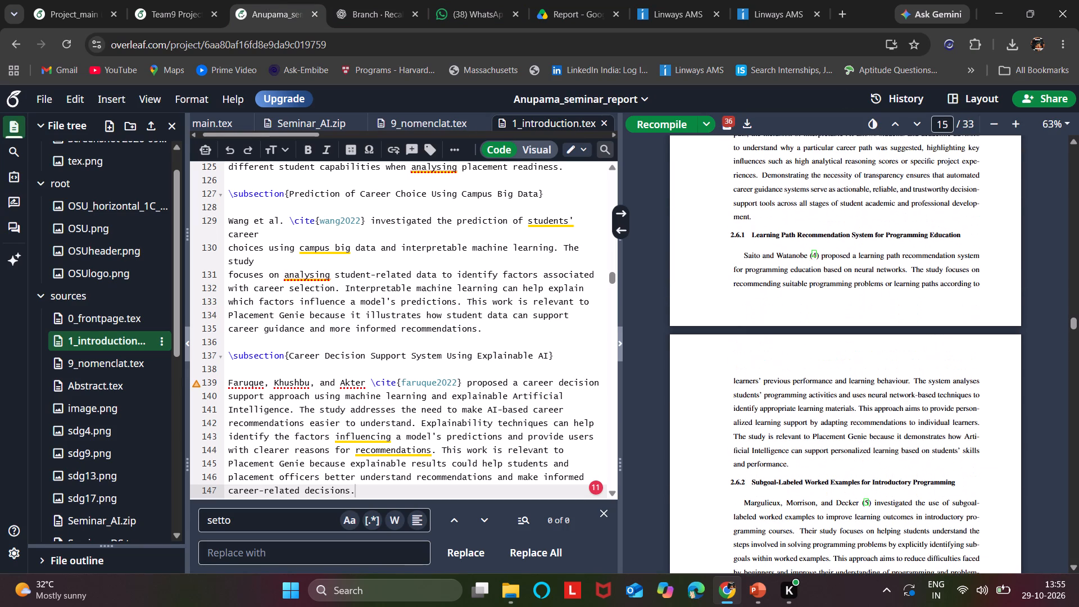
pyautogui.click(811, 253)
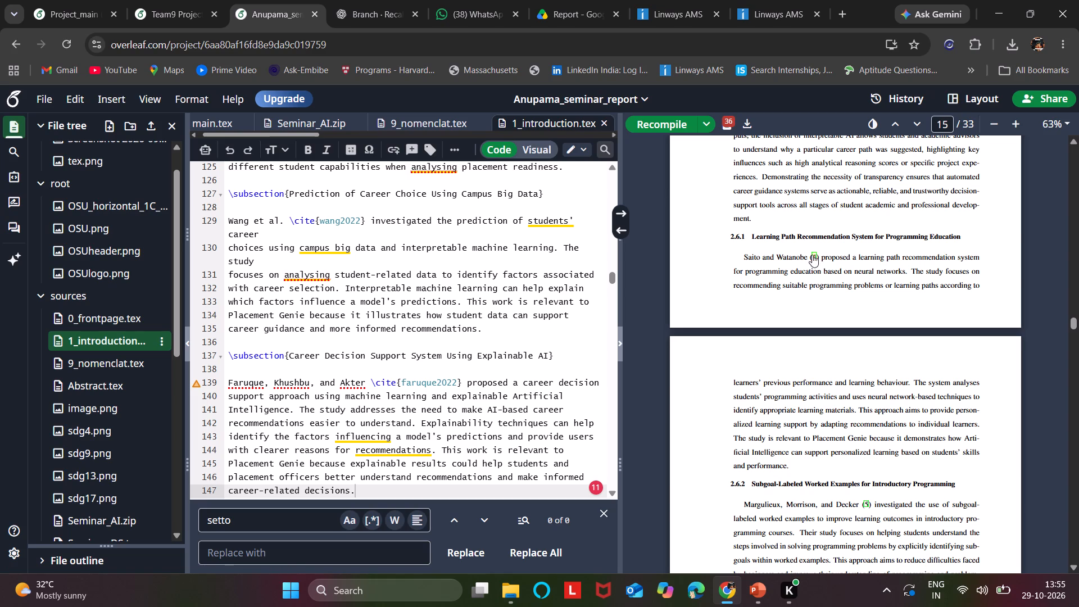
pyautogui.click(812, 255)
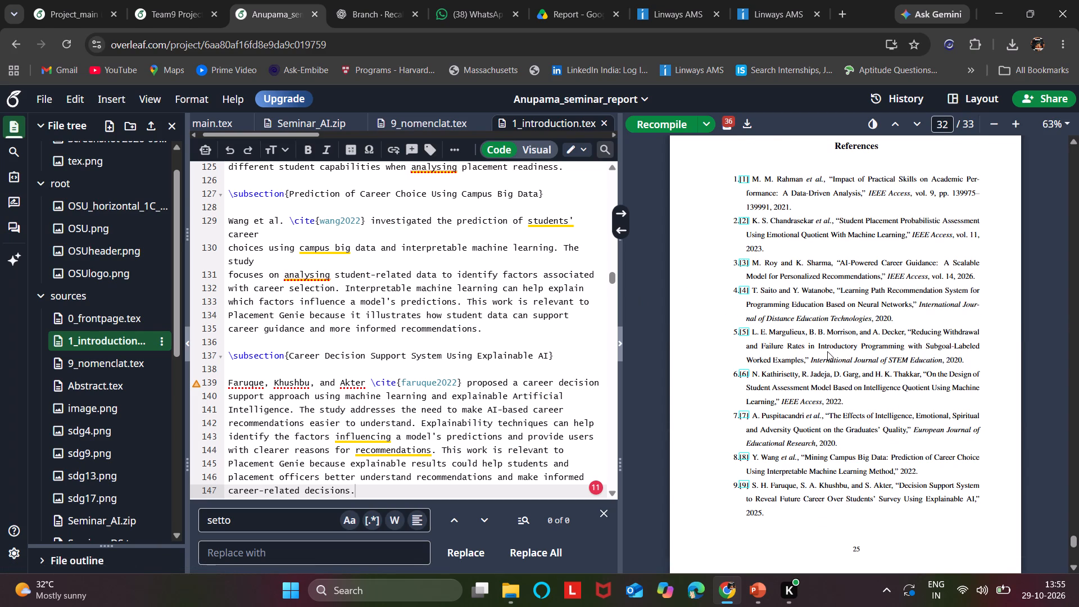
# Go back through the compiled seminar report to sections 2.6.4 to 2.6.6 and check the Faruque, Khushbu, and Akter citation.
pyautogui.scroll(7, 827, 351)
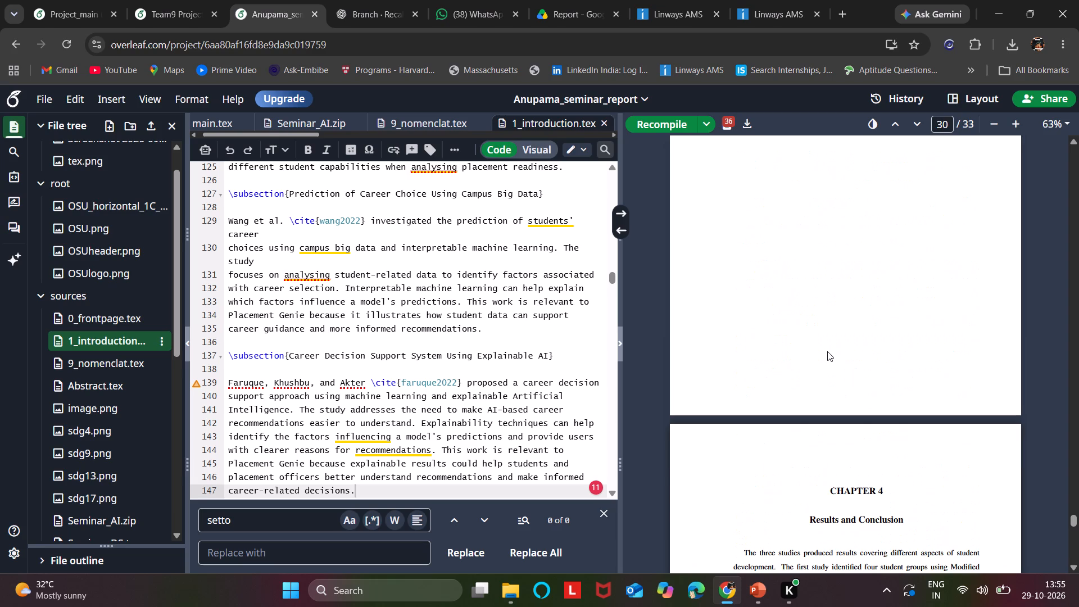
pyautogui.scroll(-4, 827, 351)
pyautogui.scroll(13, 827, 351)
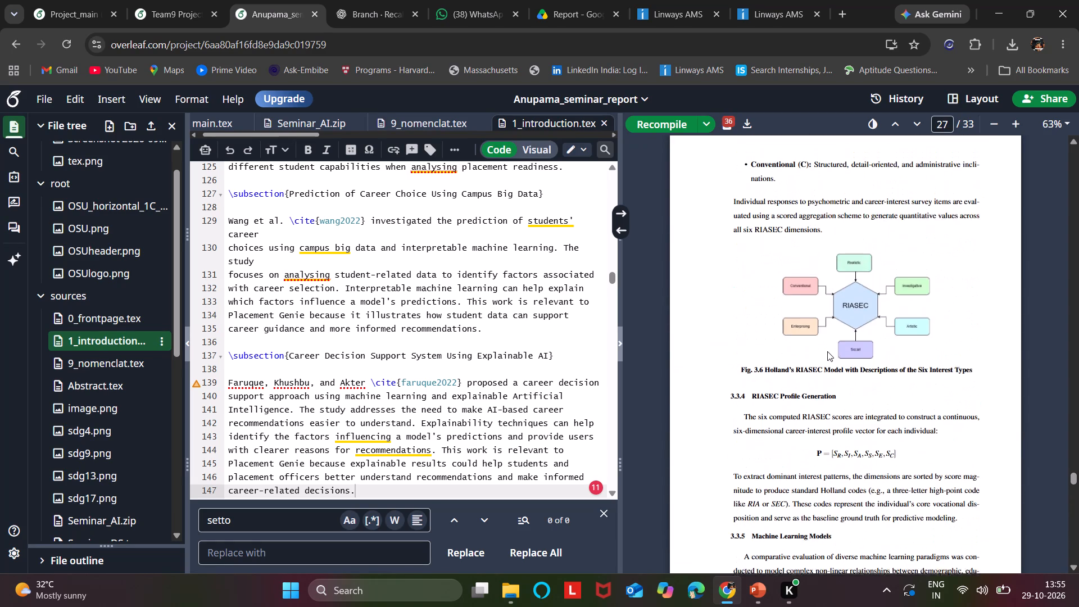
pyautogui.scroll(15, 827, 351)
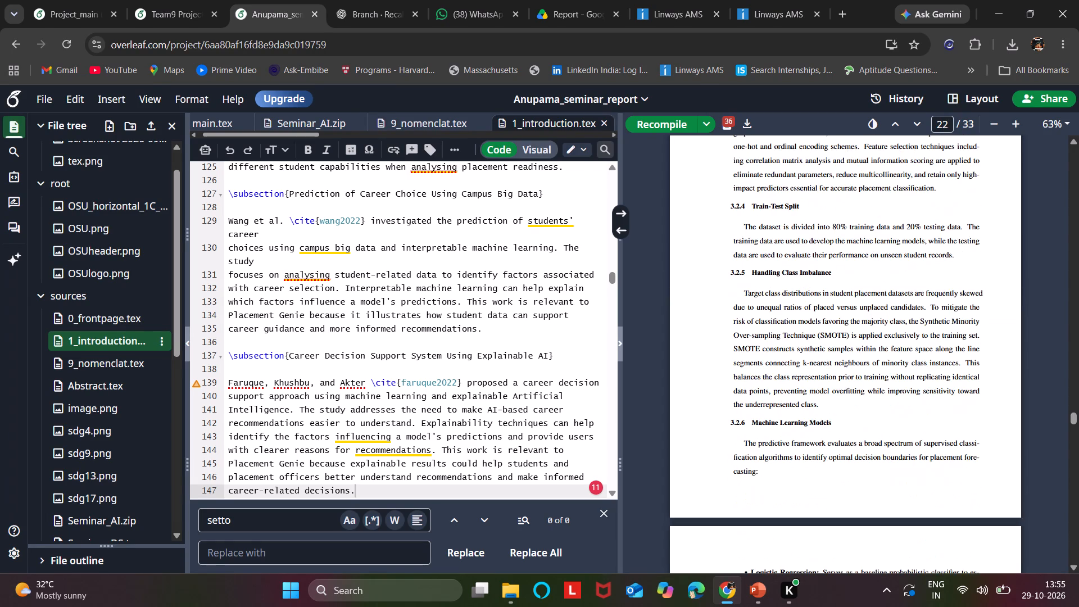
pyautogui.scroll(5, 772, 301)
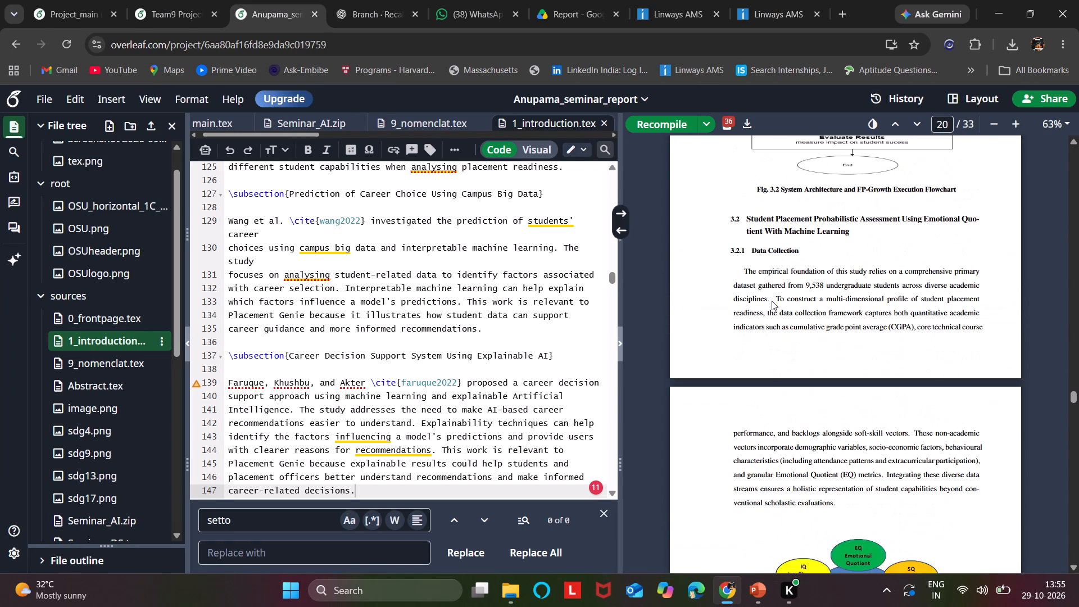
pyautogui.scroll(10, 772, 301)
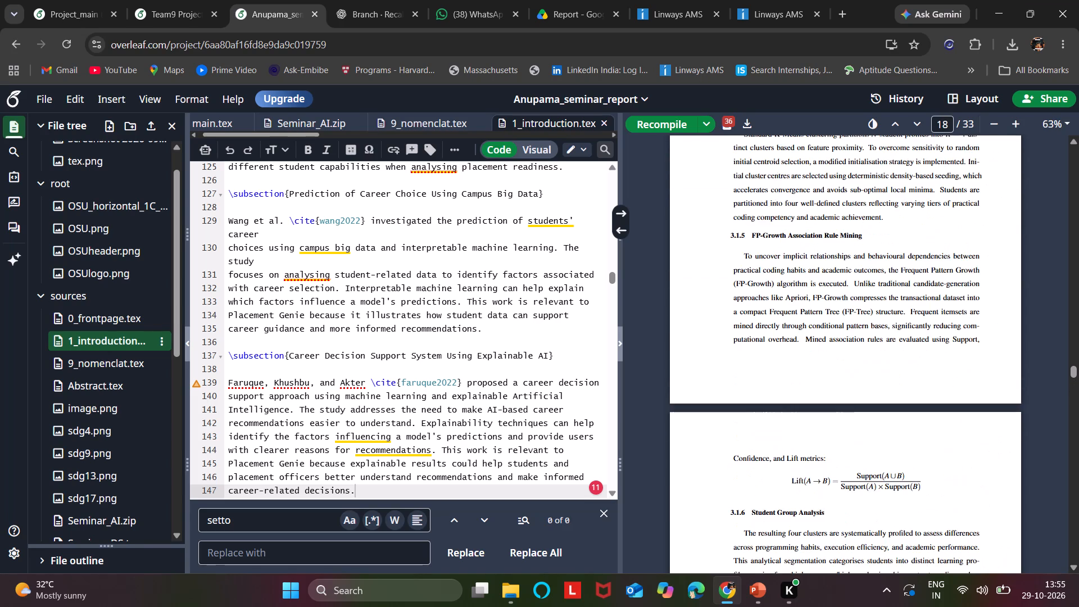
pyautogui.scroll(9, 772, 301)
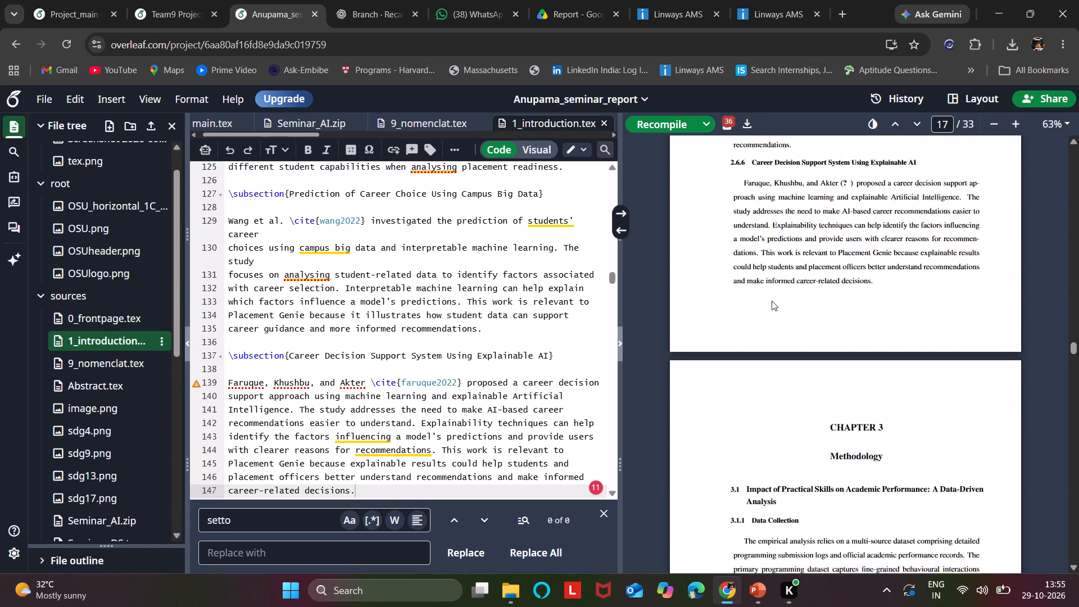
pyautogui.scroll(3, 772, 301)
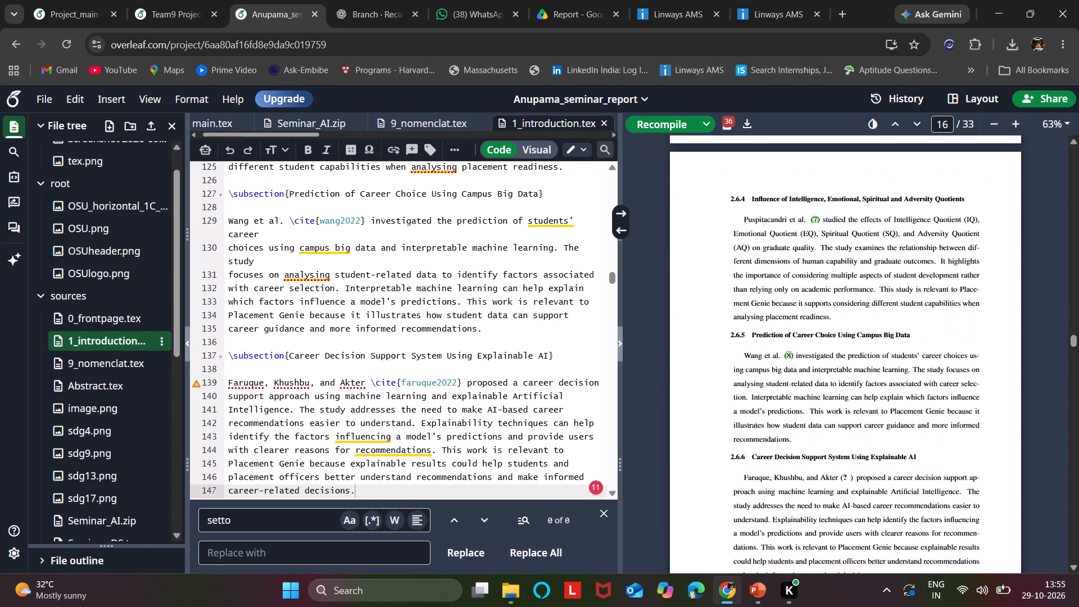
pyautogui.scroll(-1, 772, 301)
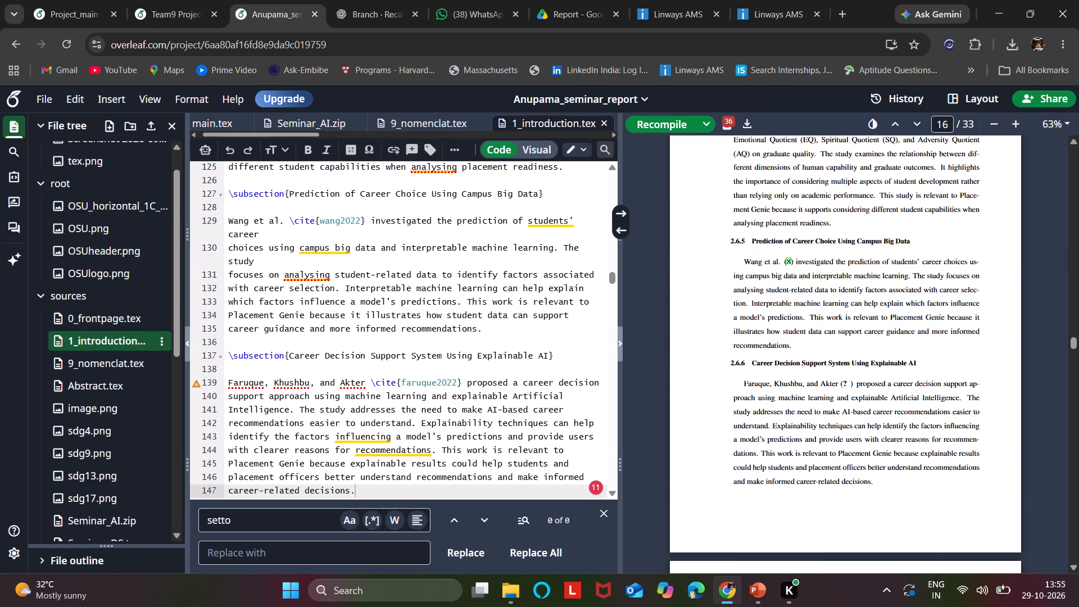
pyautogui.click(844, 385)
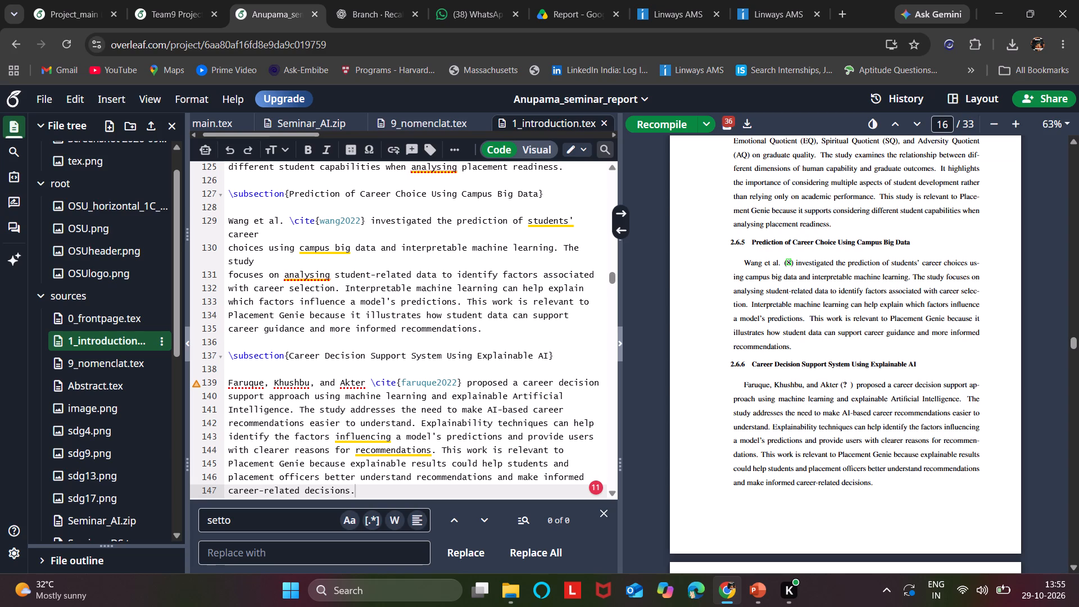
pyautogui.click(788, 261)
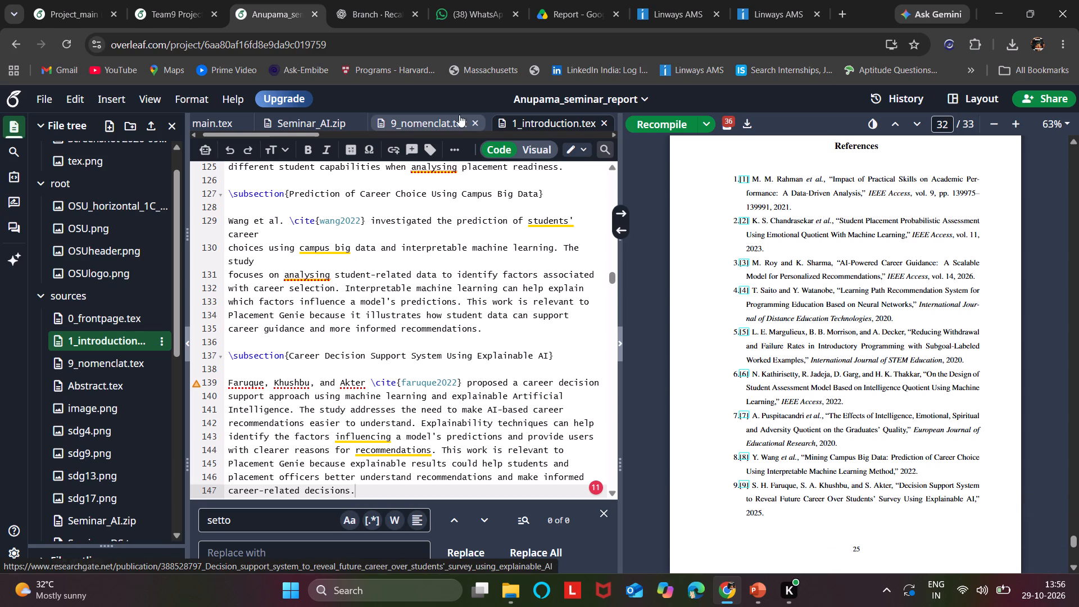
pyautogui.scroll(9, 785, 257)
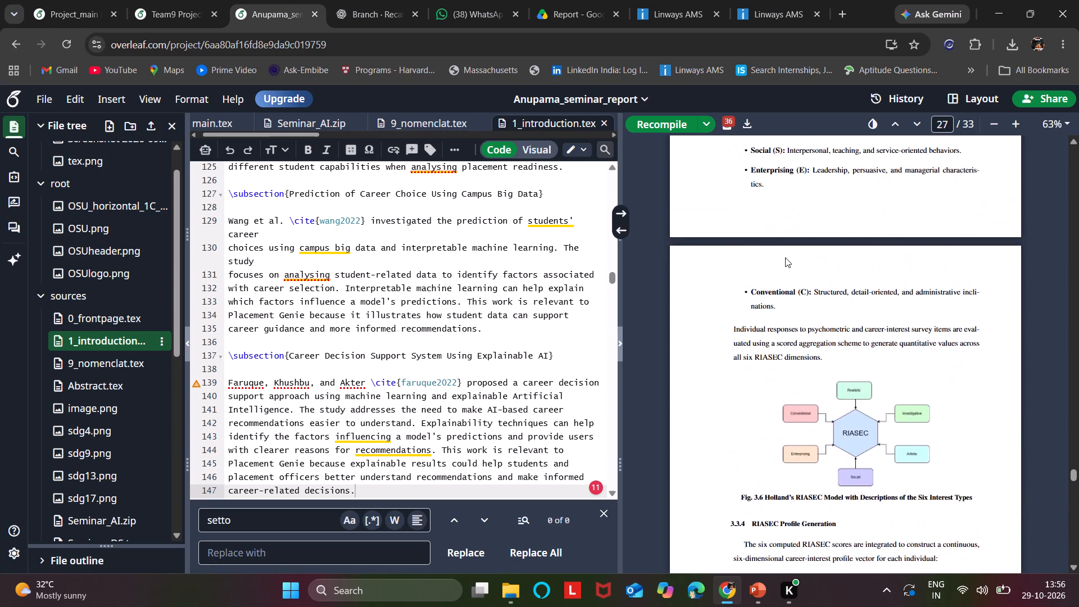
pyautogui.scroll(17, 785, 257)
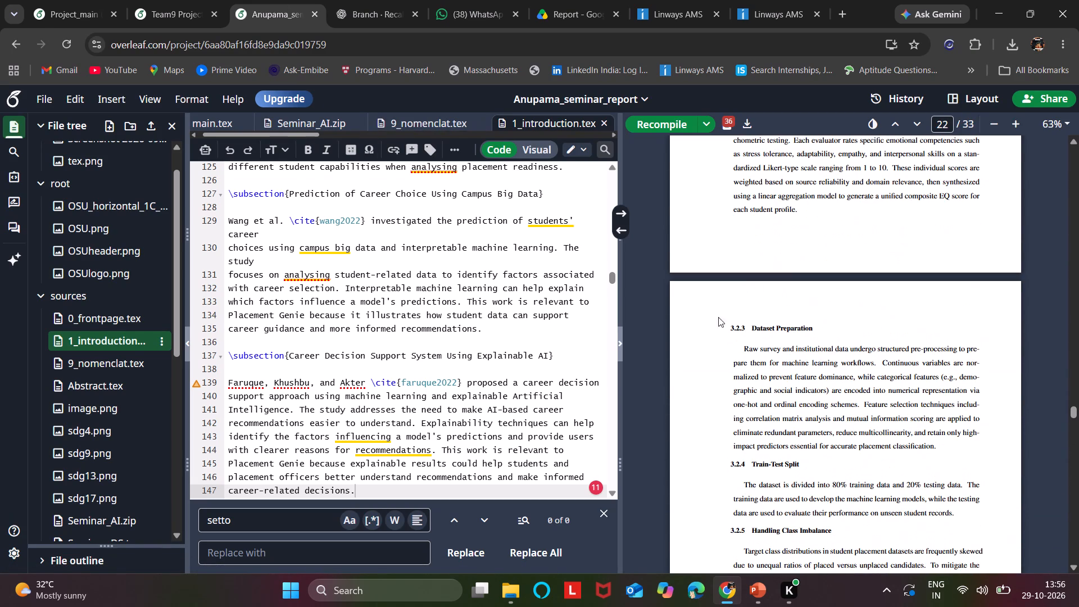
pyautogui.scroll(2, 801, 328)
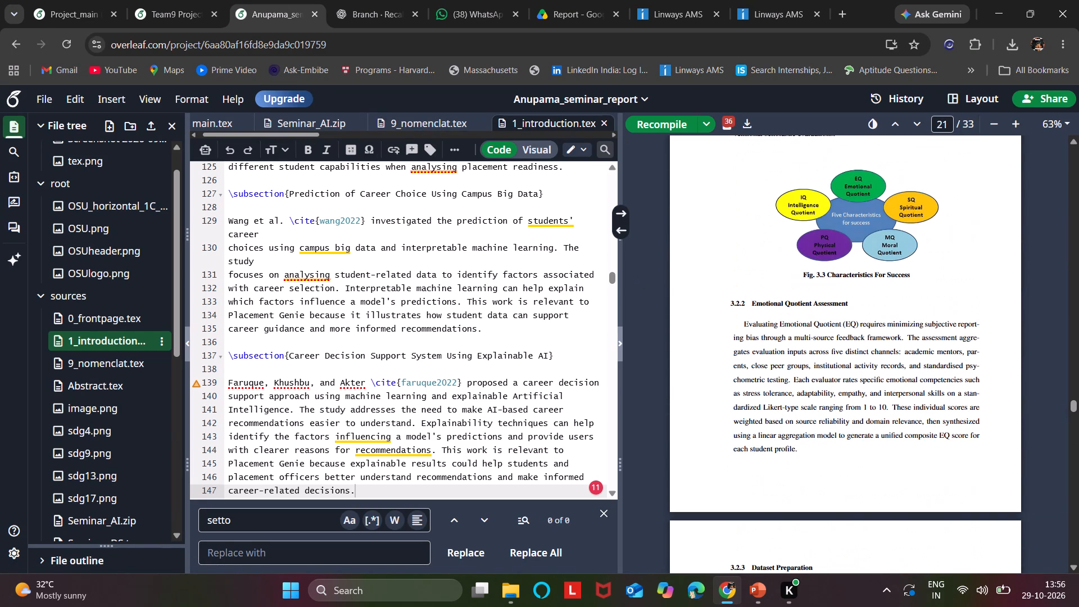
pyautogui.scroll(4, 760, 305)
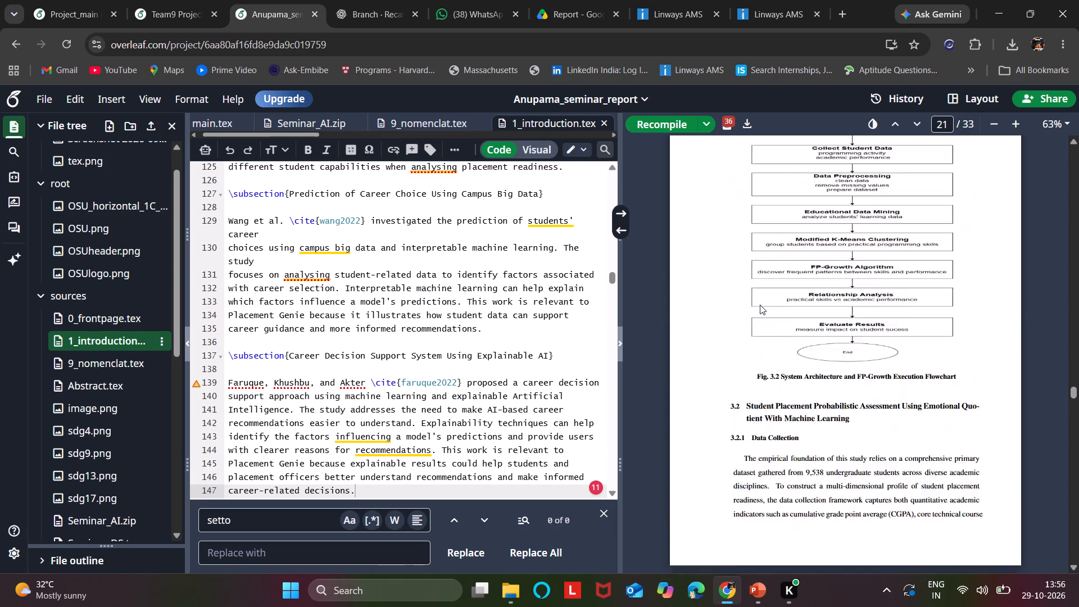
pyautogui.scroll(13, 760, 305)
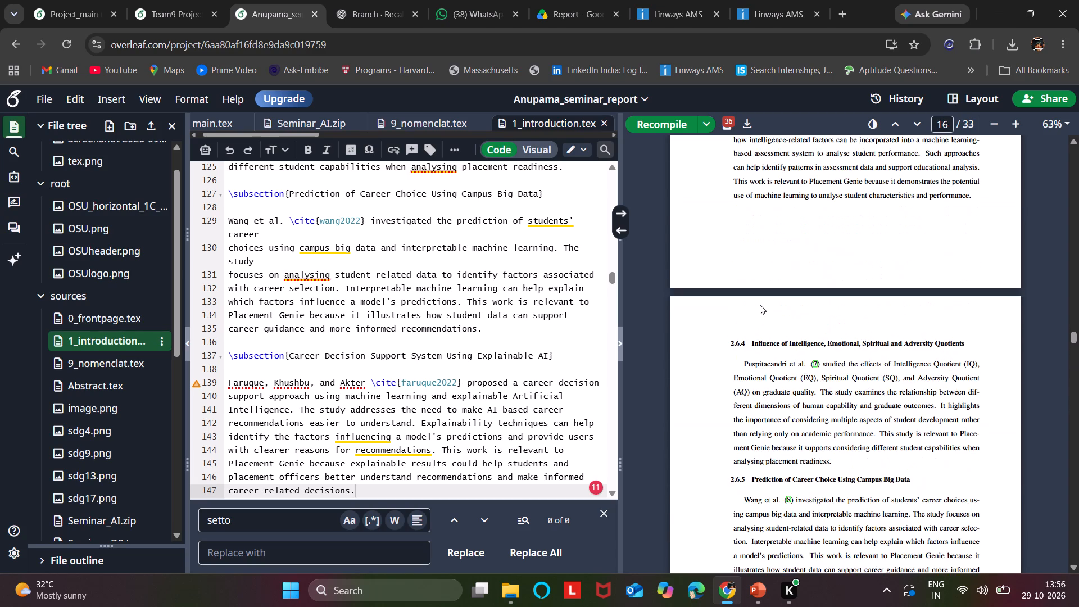
pyautogui.scroll(-2, 760, 305)
pyautogui.click(825, 392)
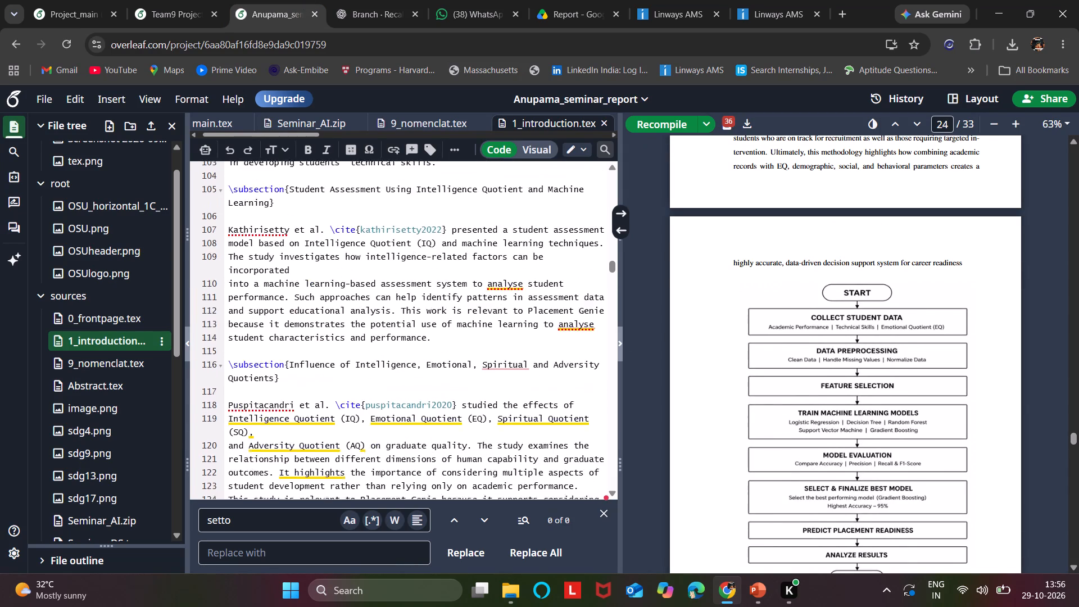
pyautogui.scroll(5, 395, 277)
pyautogui.scroll(-1, 395, 277)
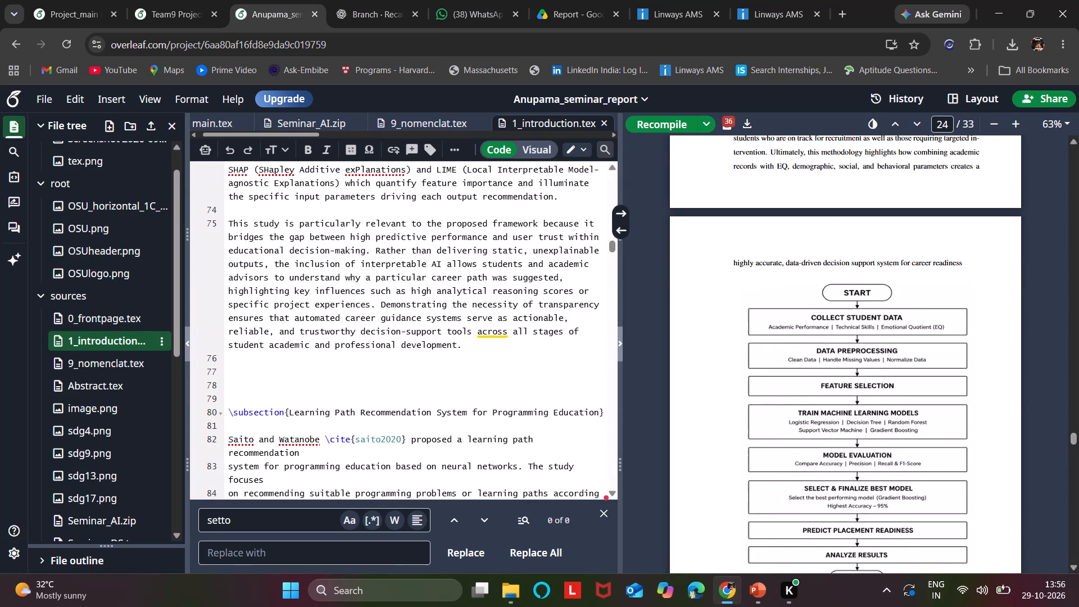
pyautogui.scroll(3, 395, 277)
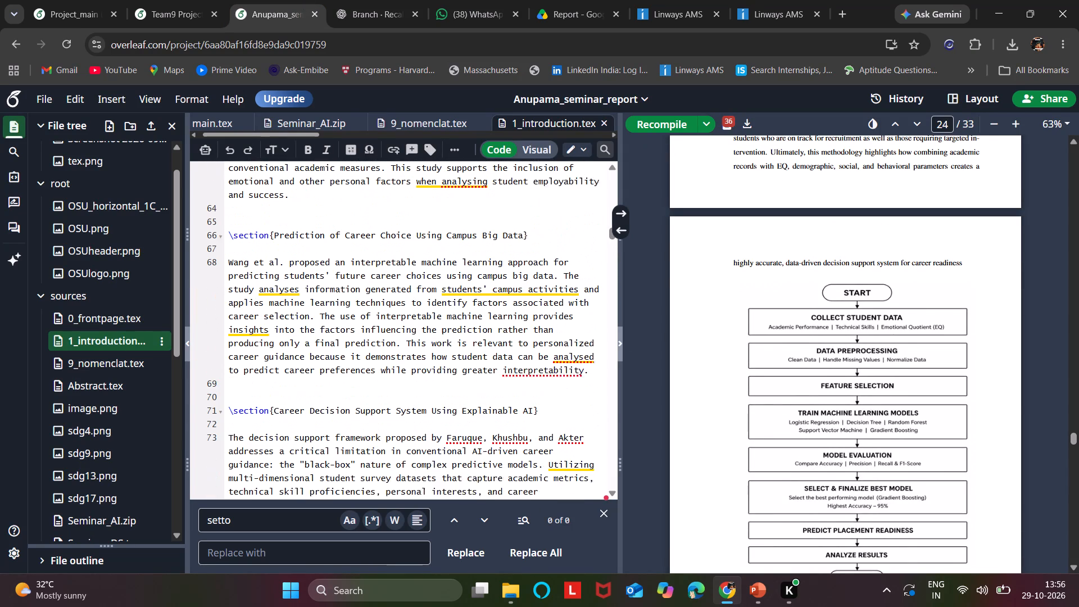
# Review the compiled literature review, comparing section 2.6 on career decision support with the cited subsections 2.6.1 to 2.6.6.
pyautogui.scroll(1, 395, 277)
pyautogui.scroll(9, 815, 242)
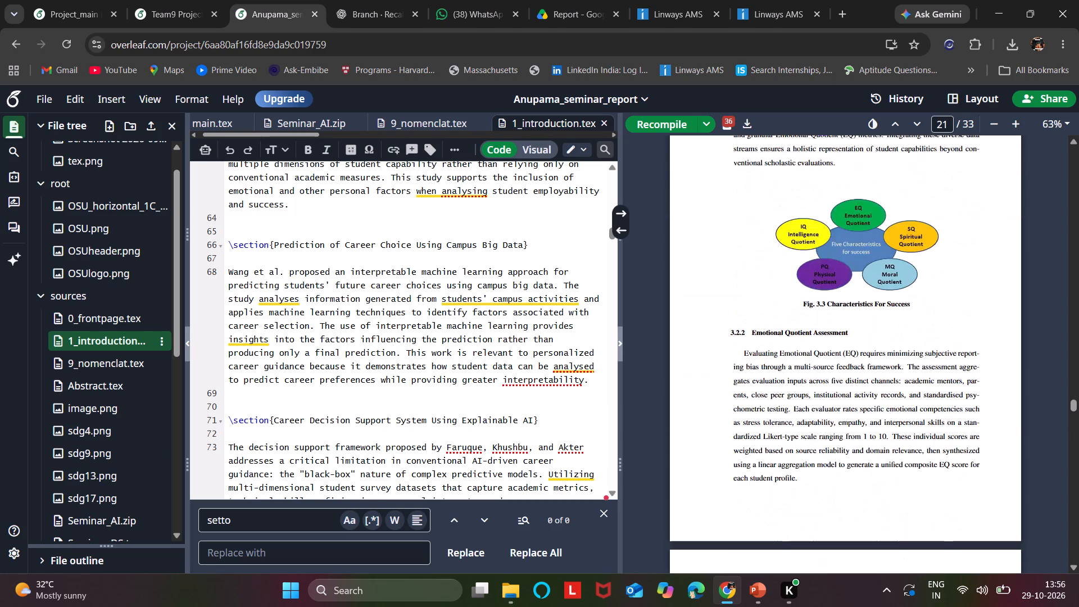
pyautogui.scroll(13, 815, 242)
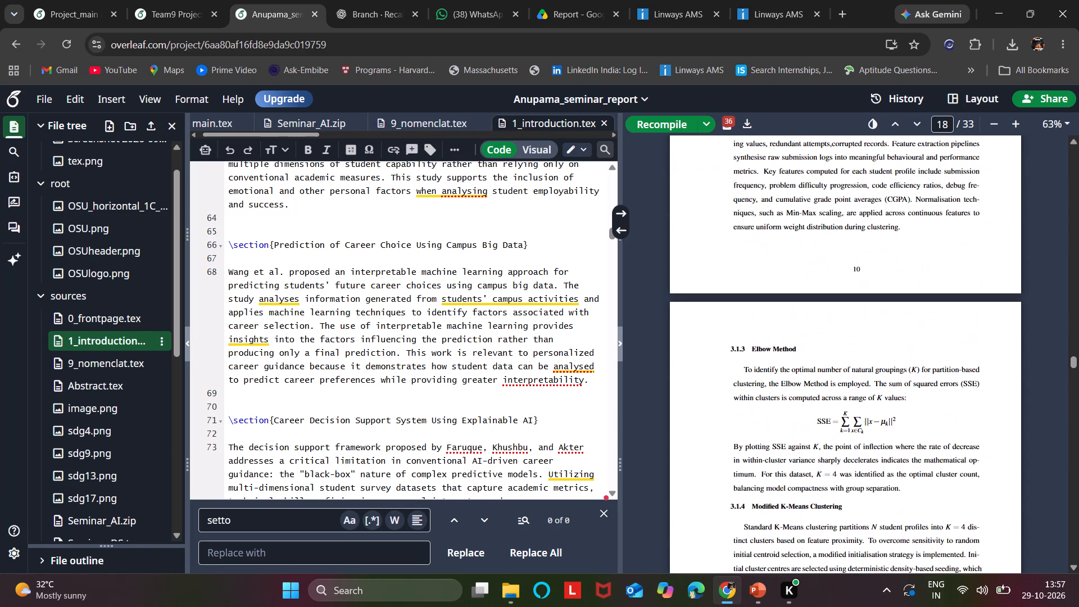
pyautogui.scroll(7, 815, 242)
pyautogui.scroll(-3, 815, 242)
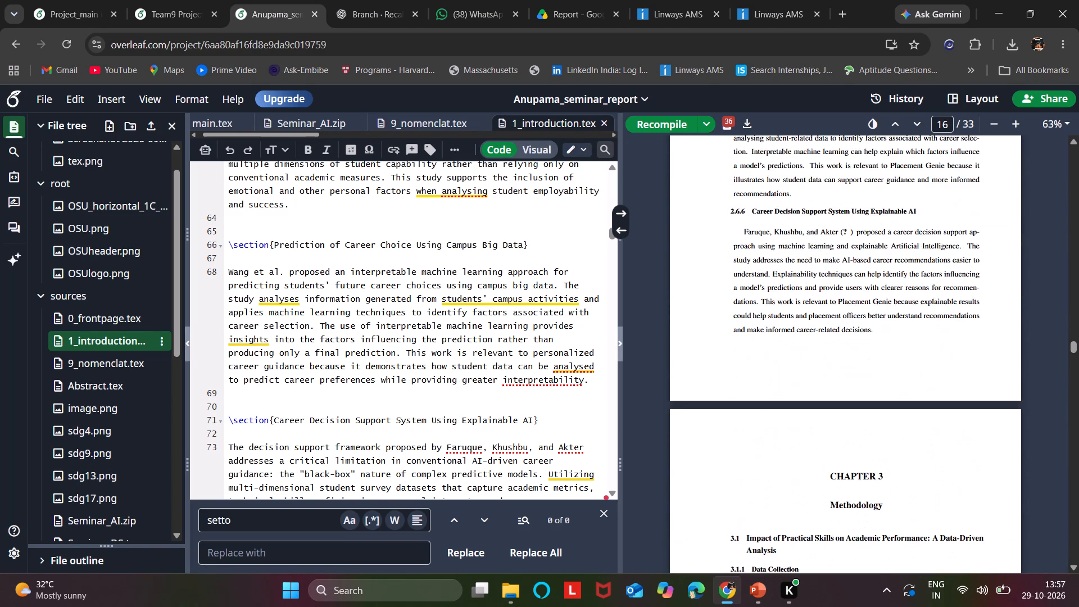
pyautogui.scroll(7, 815, 242)
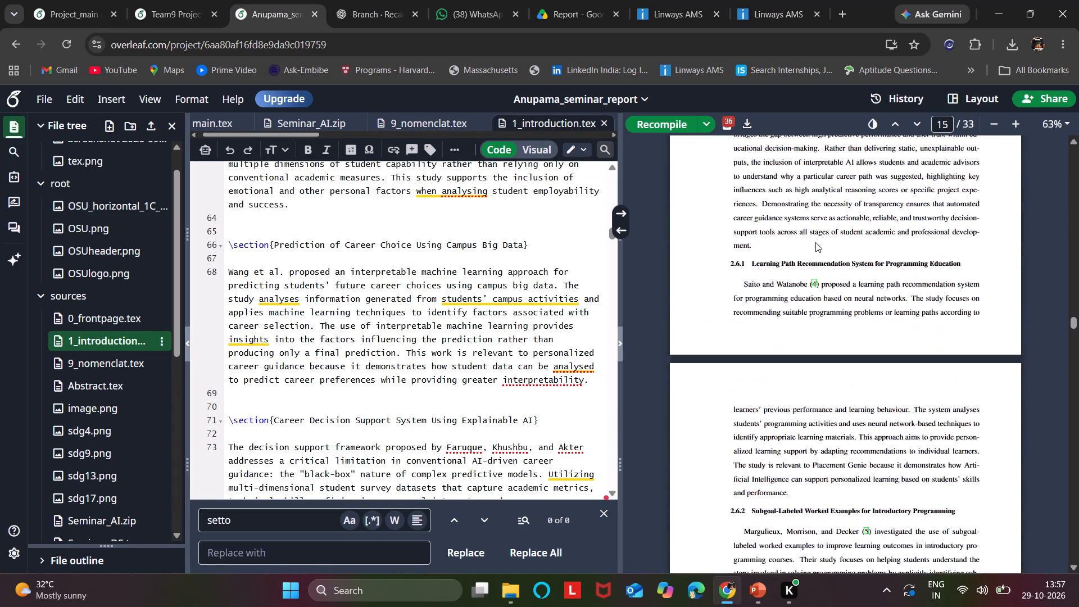
pyautogui.scroll(4, 815, 242)
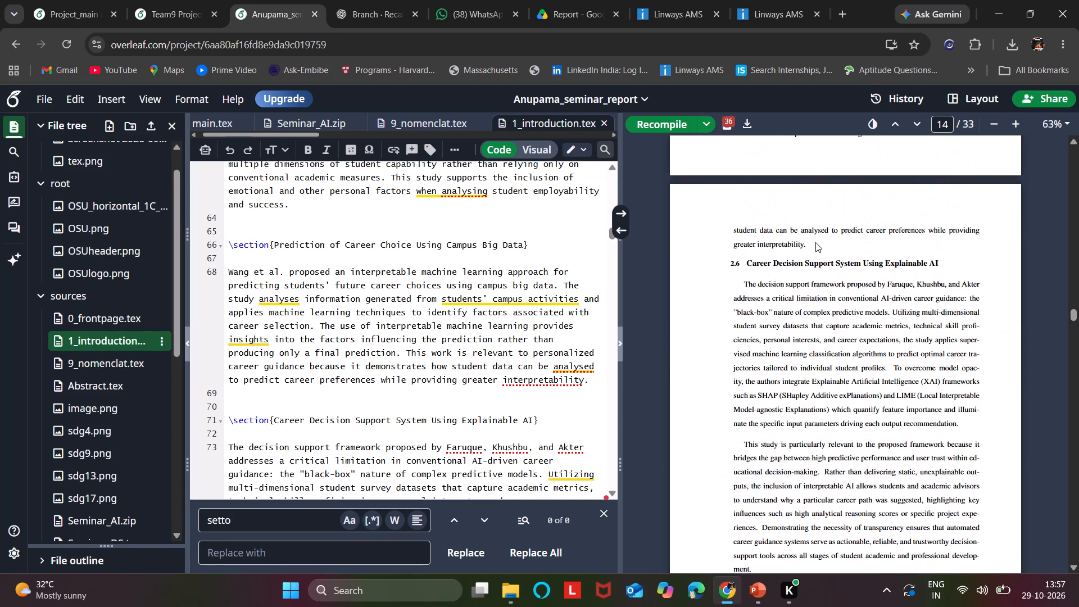
pyautogui.scroll(-1, 815, 242)
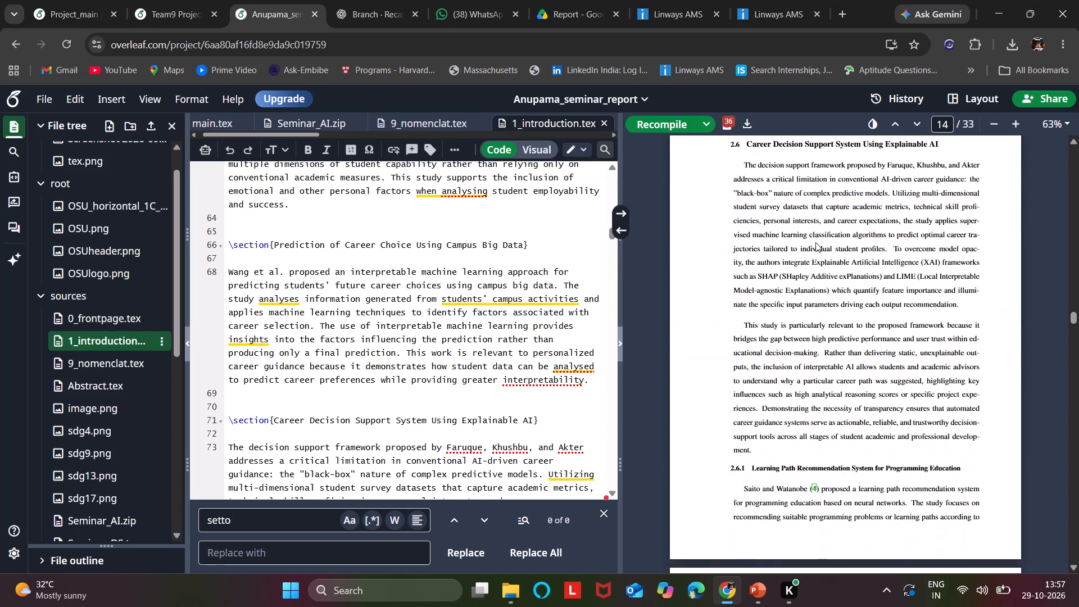
# Review the uncited sections 2.3 to 2.6 of the compiled literature review against the cited subsections starting at 2.6.1.
pyautogui.scroll(1, 815, 242)
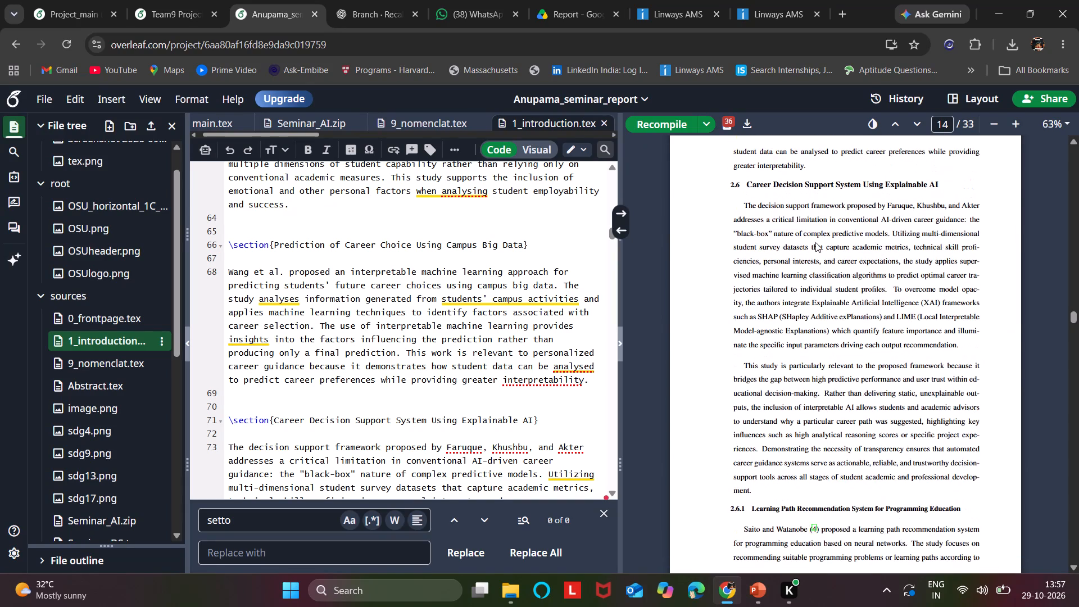
pyautogui.scroll(2, 815, 242)
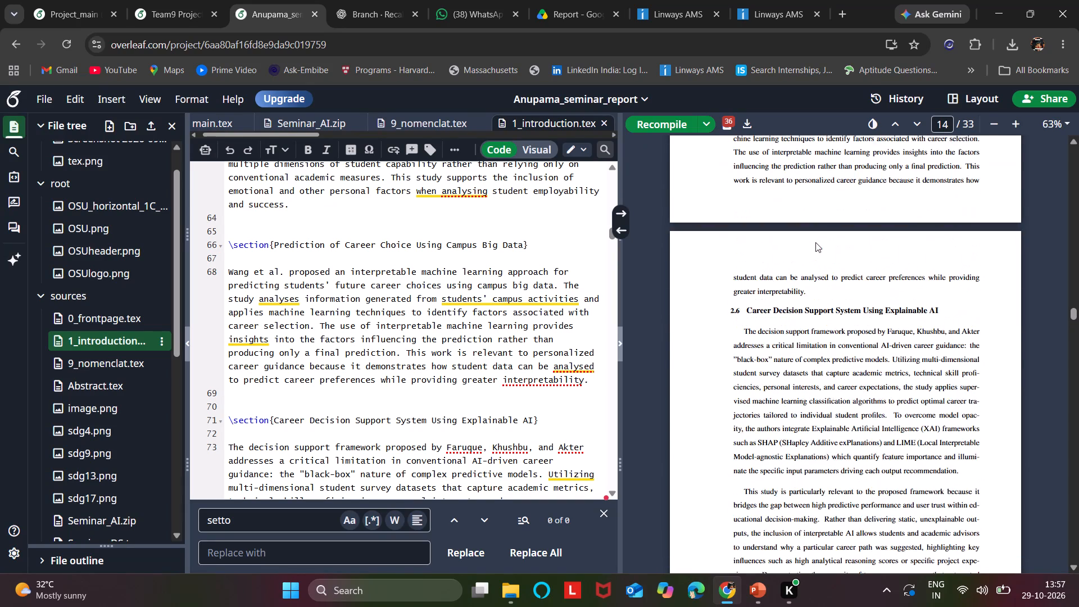
pyautogui.scroll(3, 815, 242)
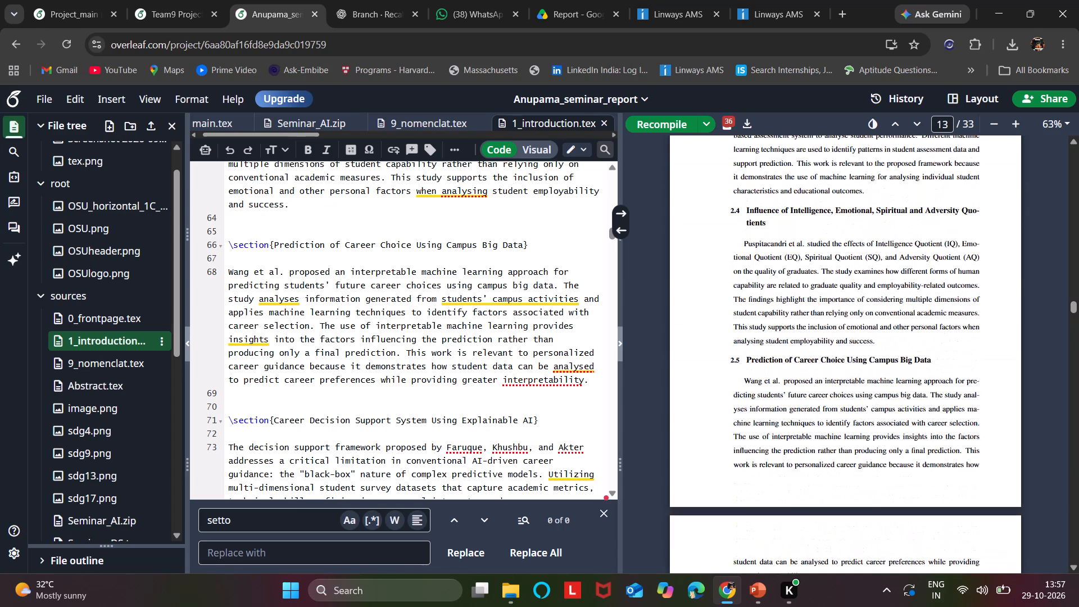
pyautogui.scroll(2, 815, 242)
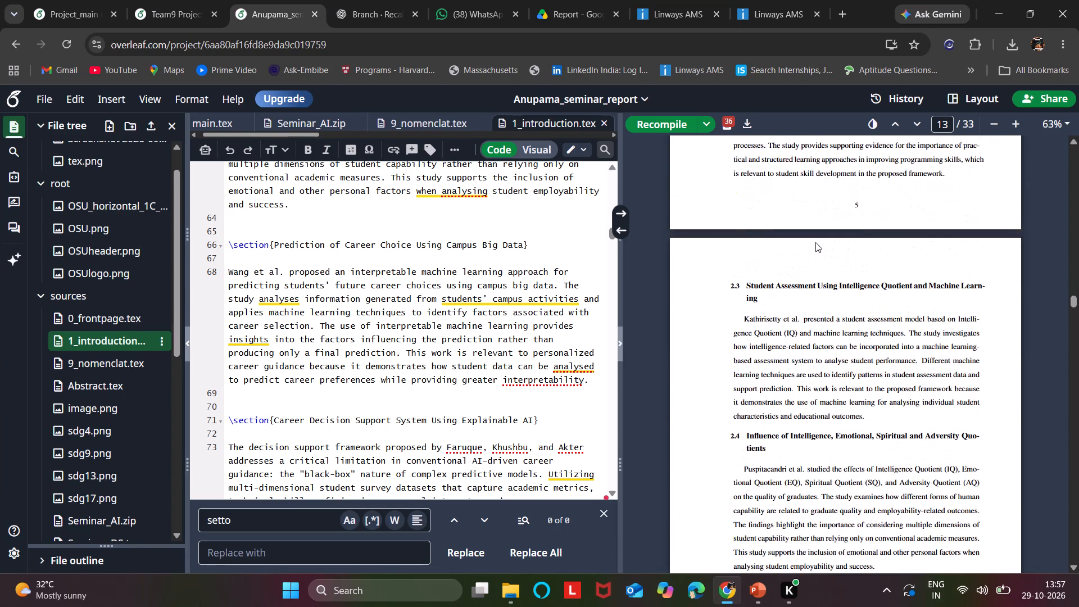
pyautogui.scroll(3, 815, 242)
pyautogui.scroll(-4, 815, 242)
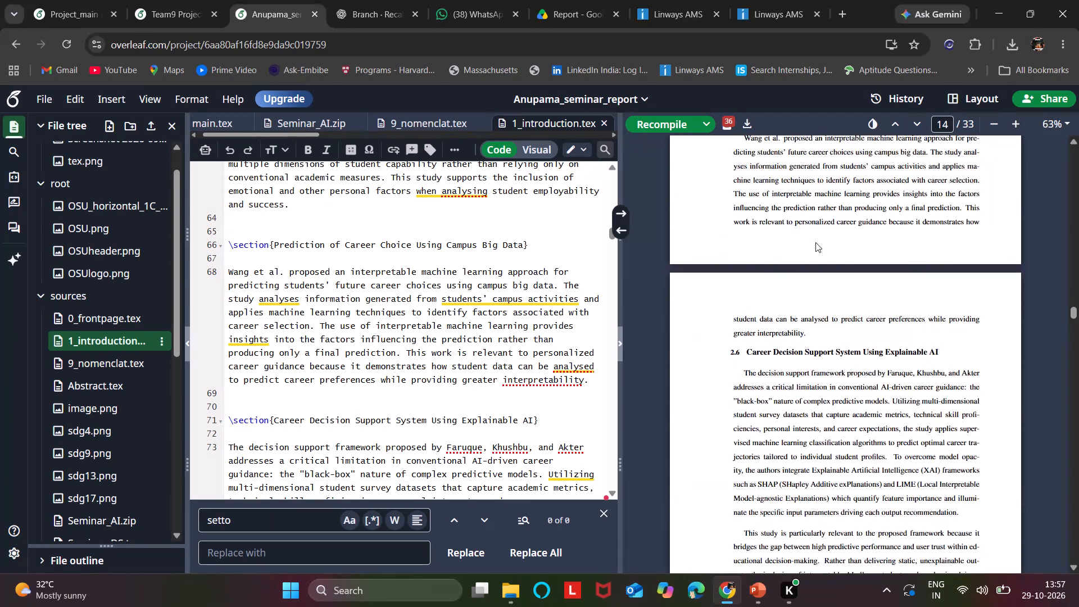
pyautogui.scroll(-5, 815, 242)
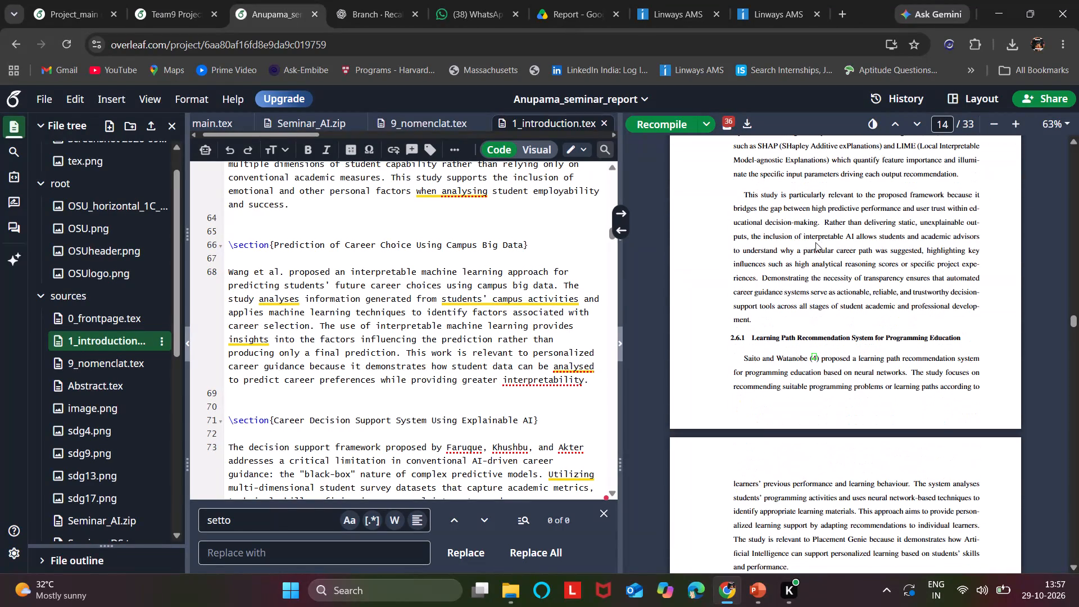
# Delete the uncited duplicate sections in 1_introduction.tex, from the Learning Path Recommendation System section down to the first cited subsection.
pyautogui.doubleClick(779, 336)
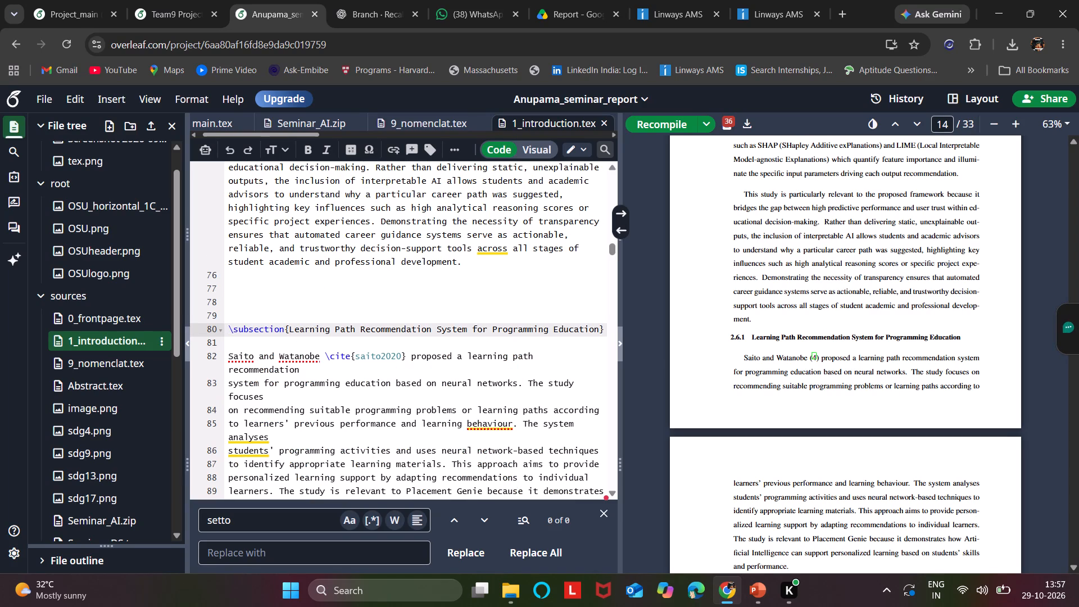
pyautogui.moveTo(470, 274); pyautogui.dragTo(299, 150)
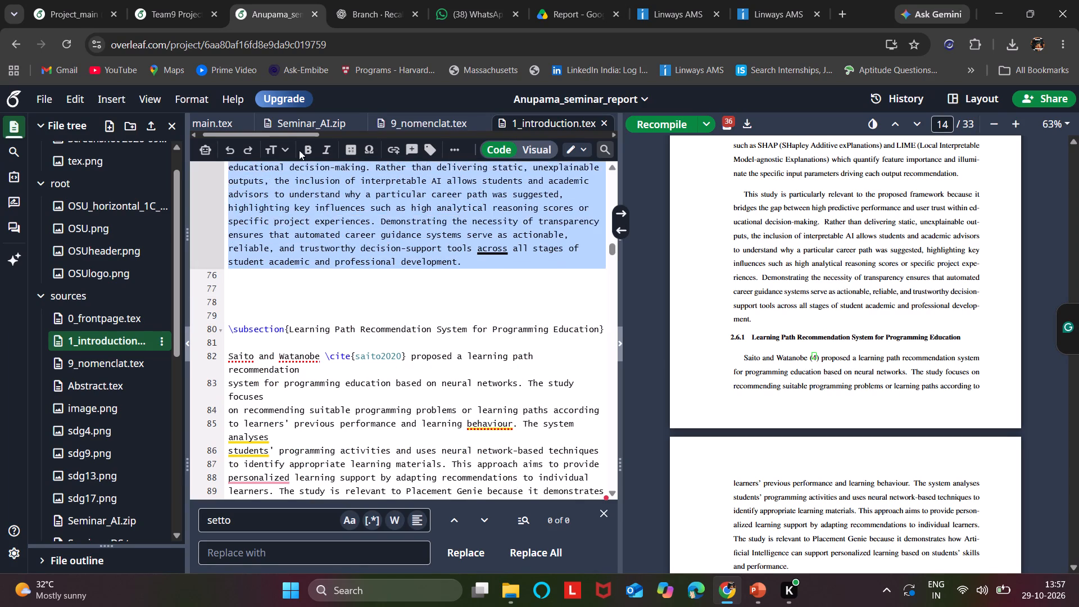
pyautogui.moveTo(299, 150); pyautogui.dragTo(283, 264)
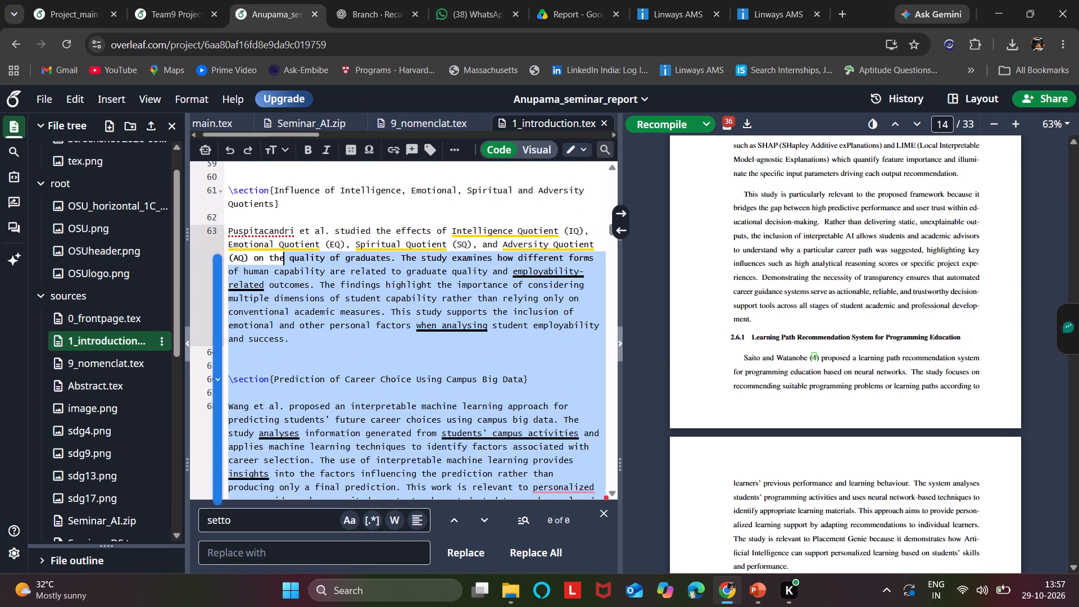
pyautogui.moveTo(283, 264); pyautogui.dragTo(276, 166)
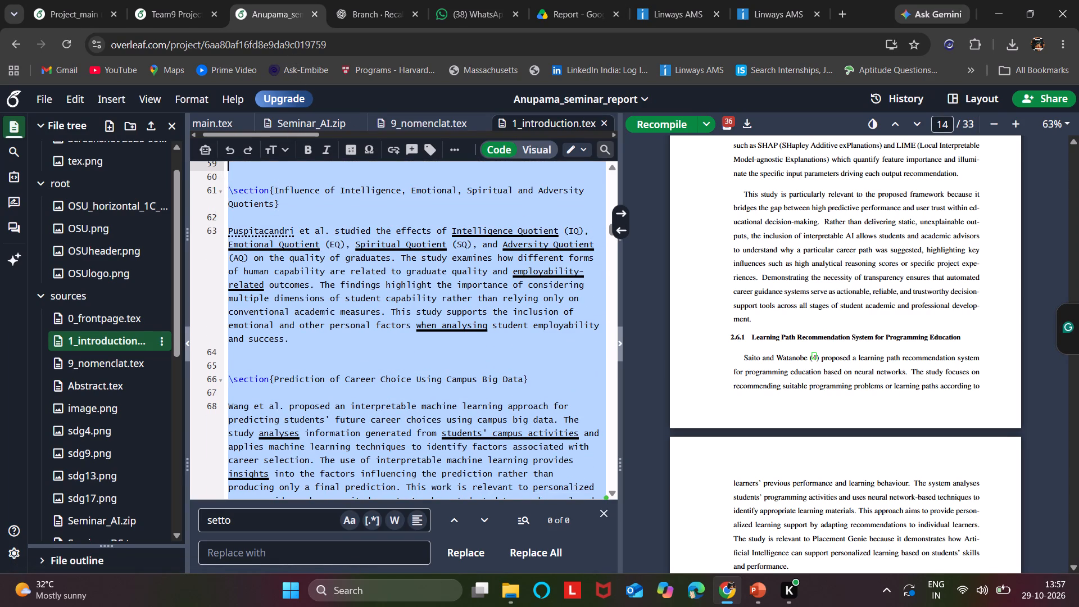
pyautogui.moveTo(276, 166); pyautogui.dragTo(284, 149)
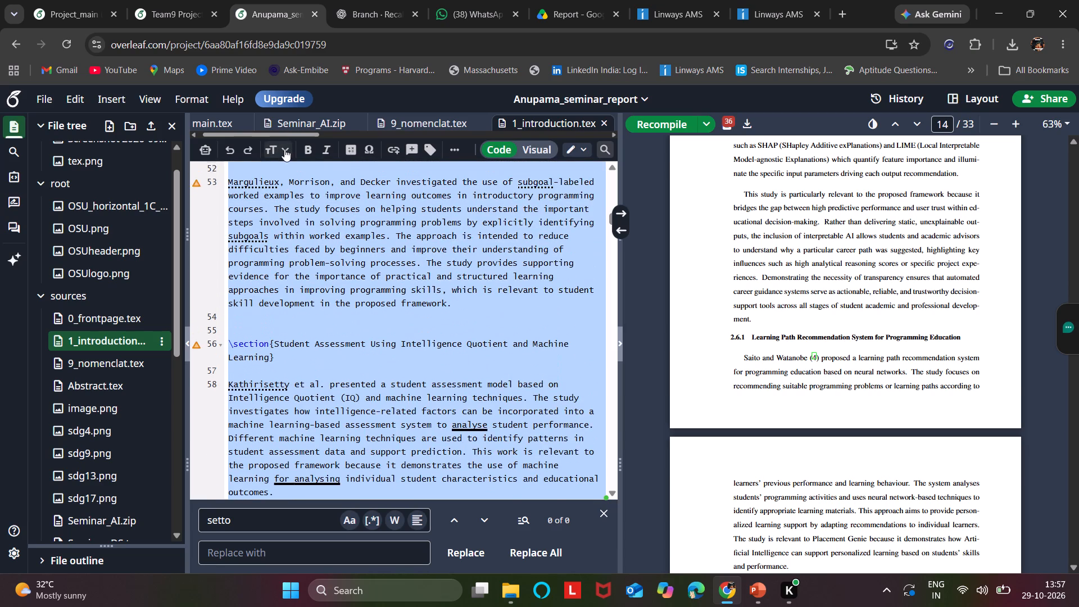
pyautogui.moveTo(284, 149); pyautogui.dragTo(280, 194)
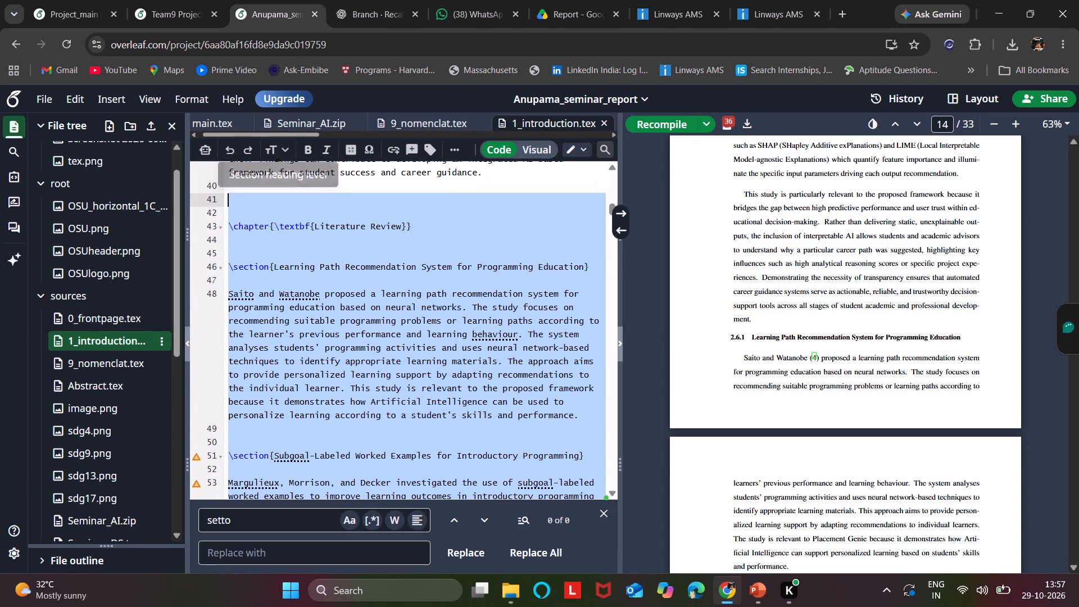
pyautogui.moveTo(280, 194); pyautogui.dragTo(177, 271)
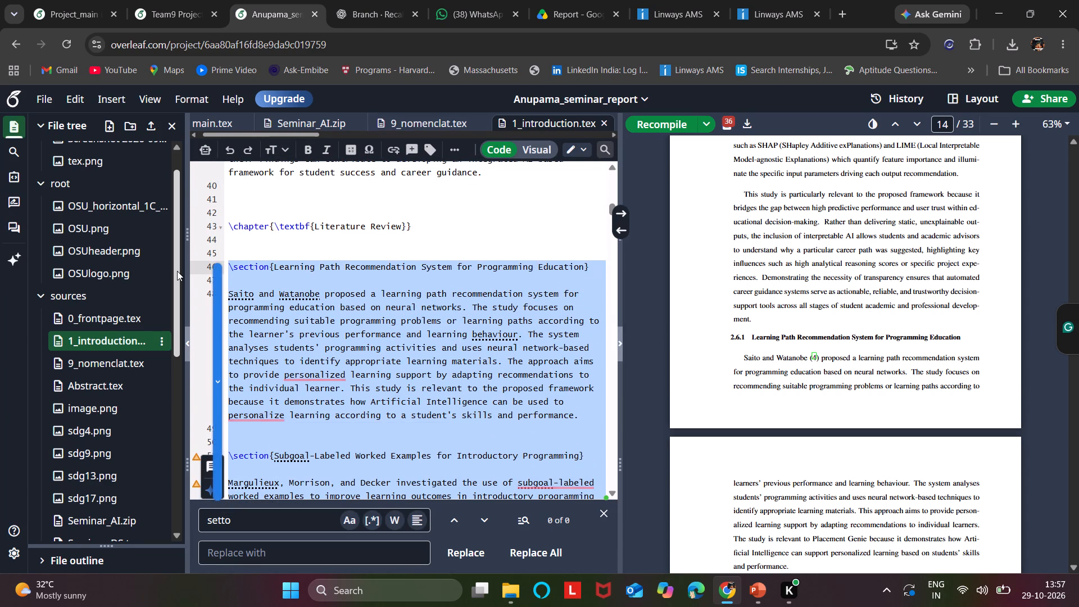
pyautogui.press('BackSpace')
# Remove the surplus blank lines between the Literature Review chapter heading and its first subsection, and recompile the report.
pyautogui.press('Down')
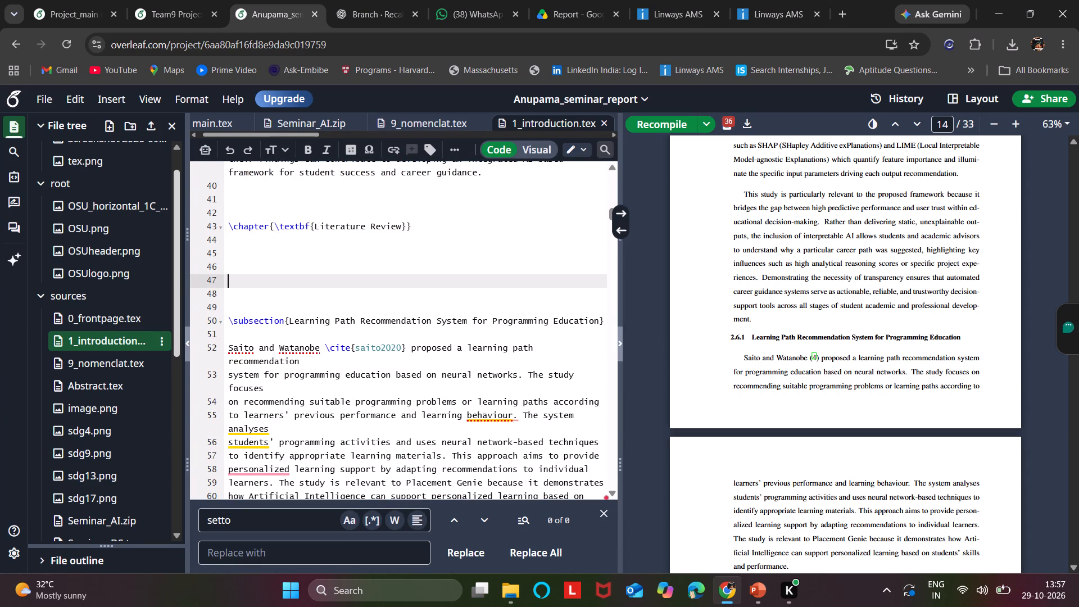
pyautogui.press('Down')
pyautogui.press('BackSpace')
pyautogui.press('BackSpace')
pyautogui.press('BackSpace')
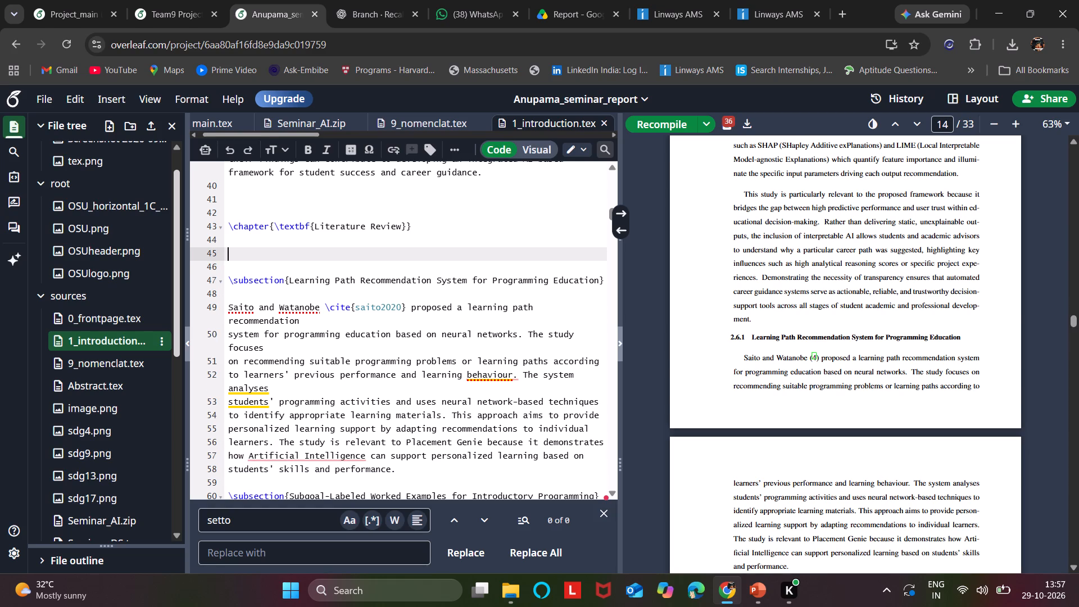
pyautogui.press('BackSpace')
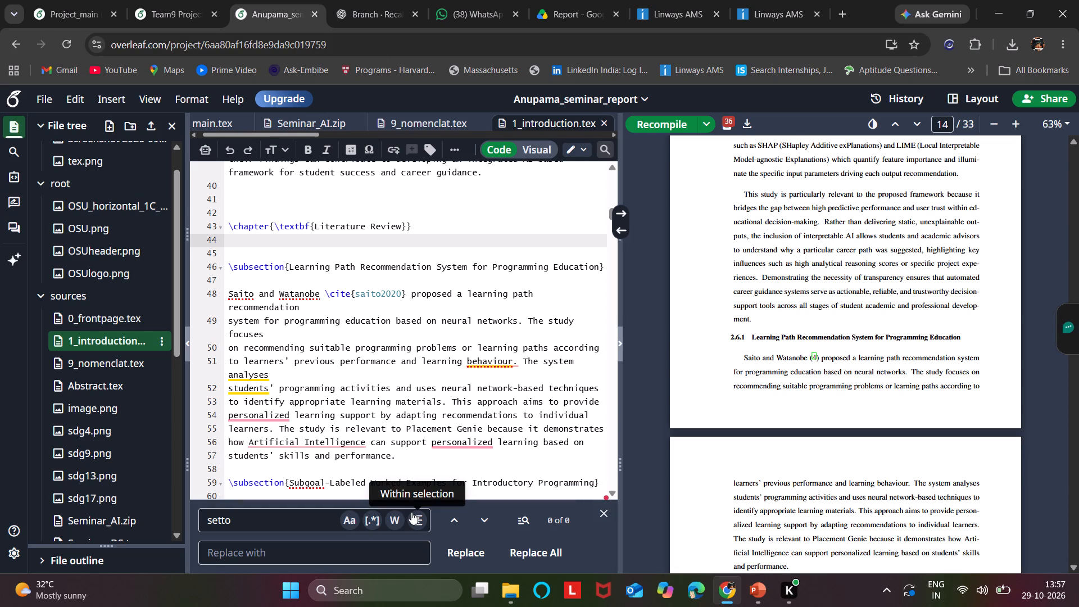
pyautogui.hotkey('ctrl', 's')
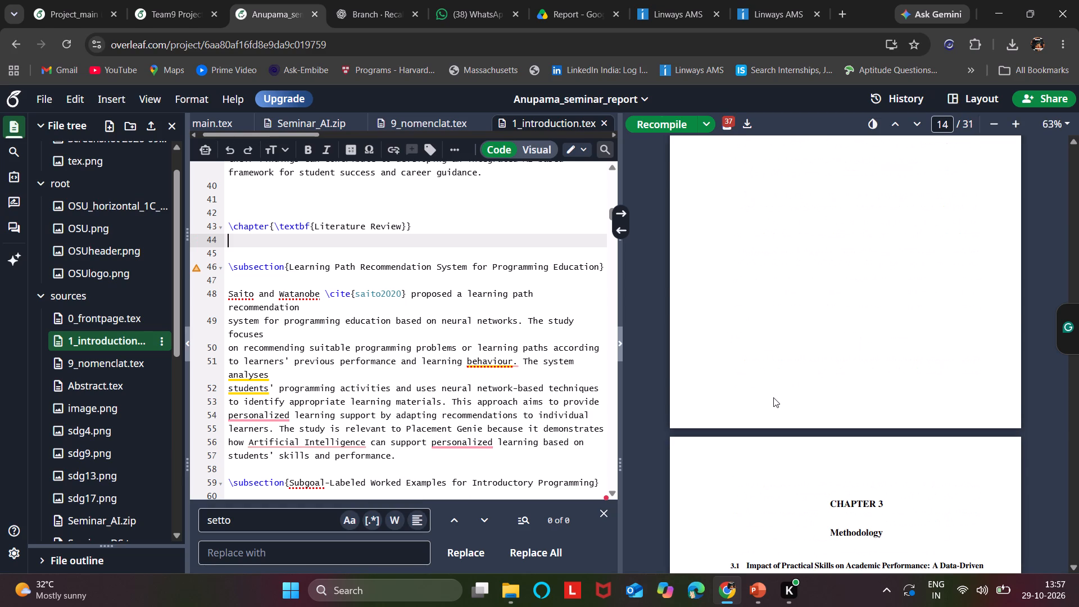
# Check the recompiled report from the start of the Methodology chapter back through literature review subsections 2.0.2 to 2.0.6 and their citations.
pyautogui.scroll(-2, 773, 397)
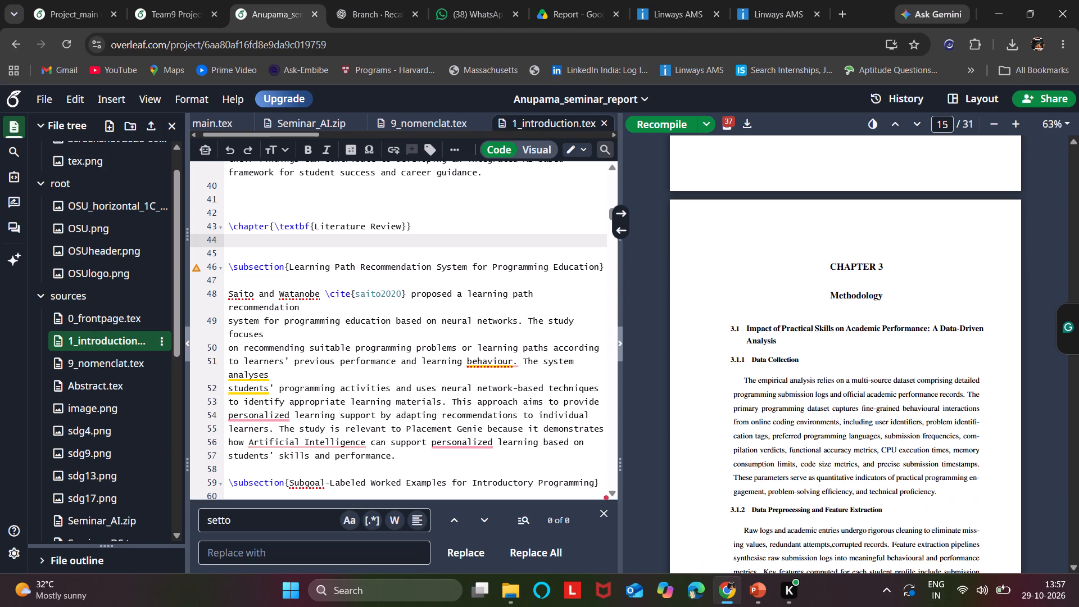
pyautogui.scroll(-1, 778, 407)
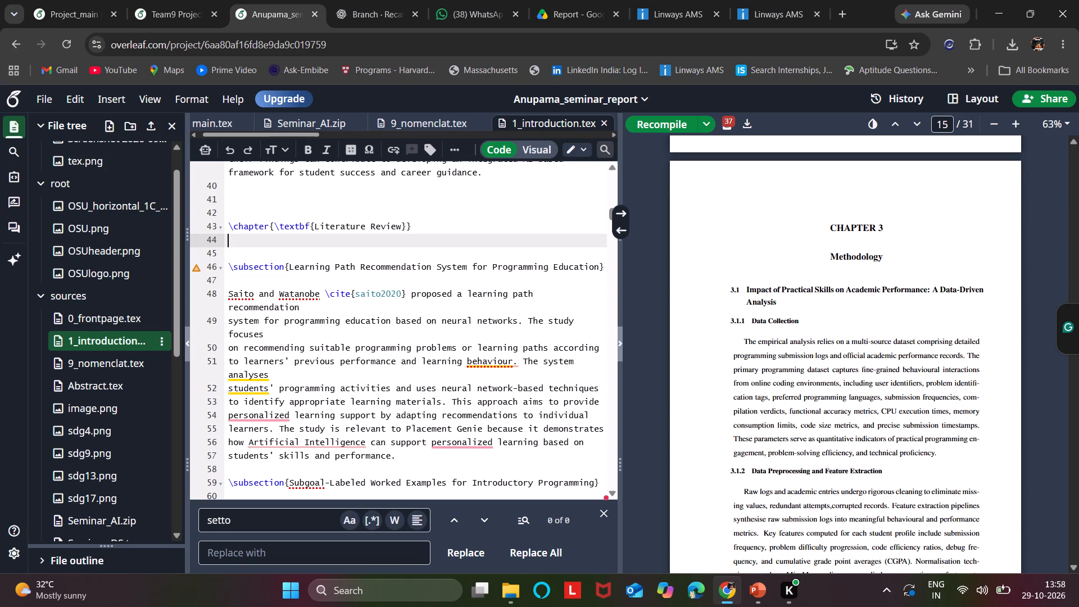
pyautogui.scroll(-1, 778, 407)
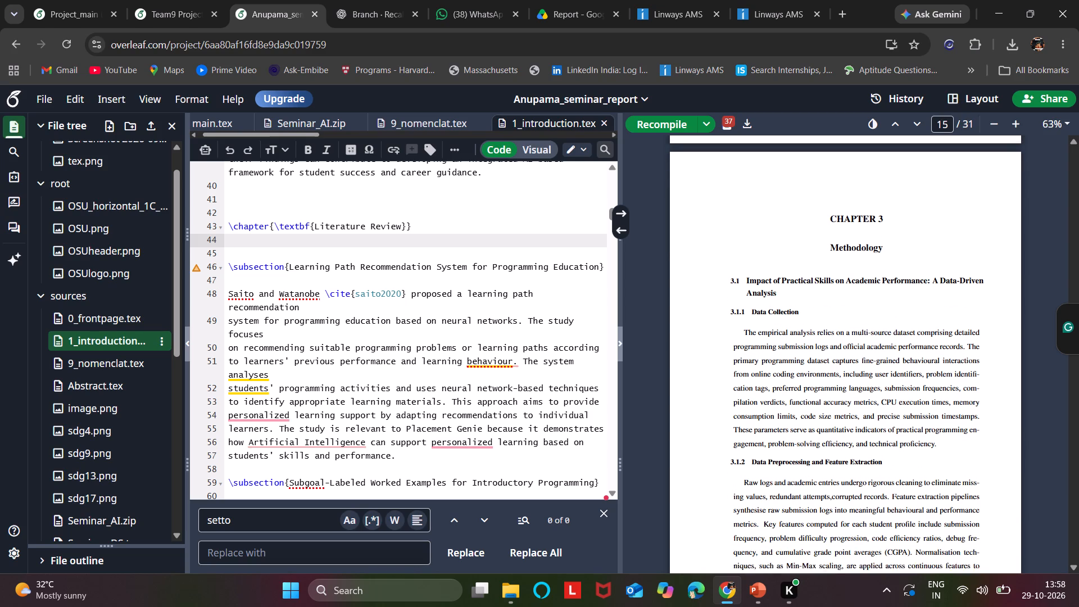
pyautogui.scroll(-4, 778, 407)
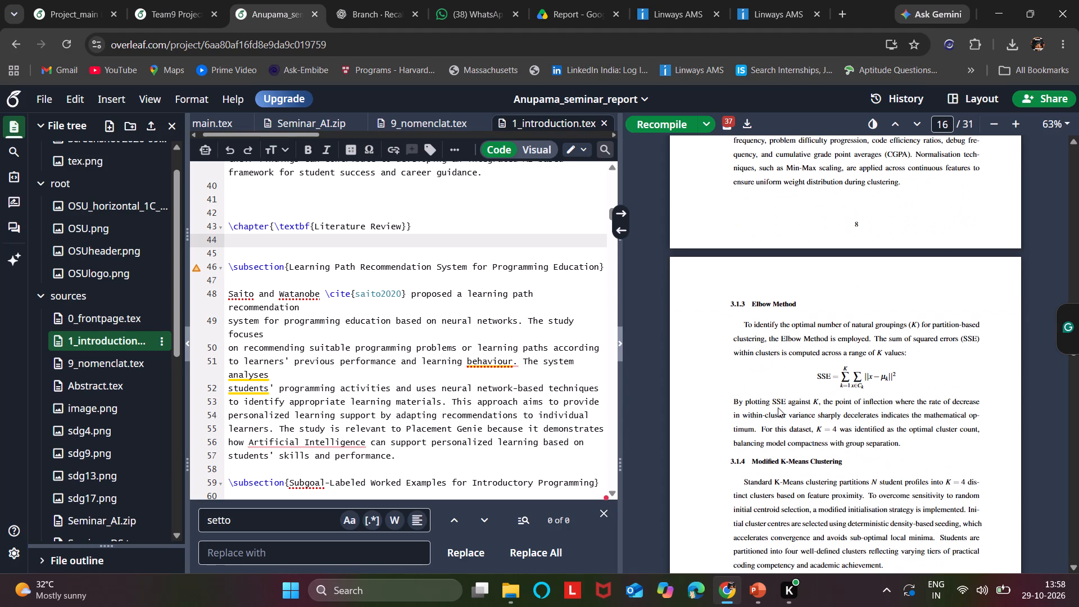
pyautogui.scroll(5, 778, 407)
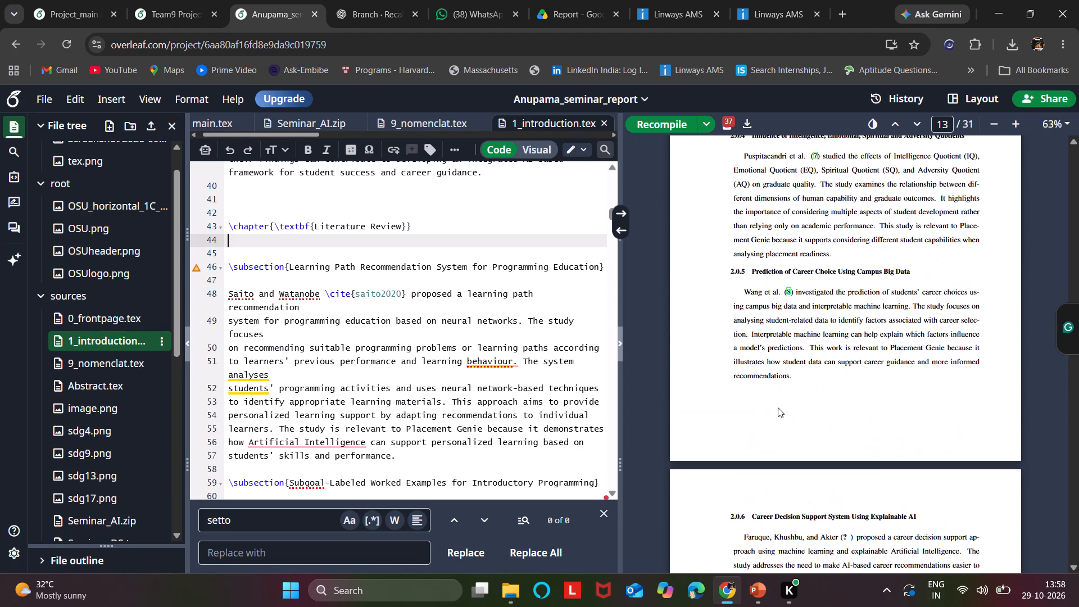
pyautogui.scroll(4, 778, 407)
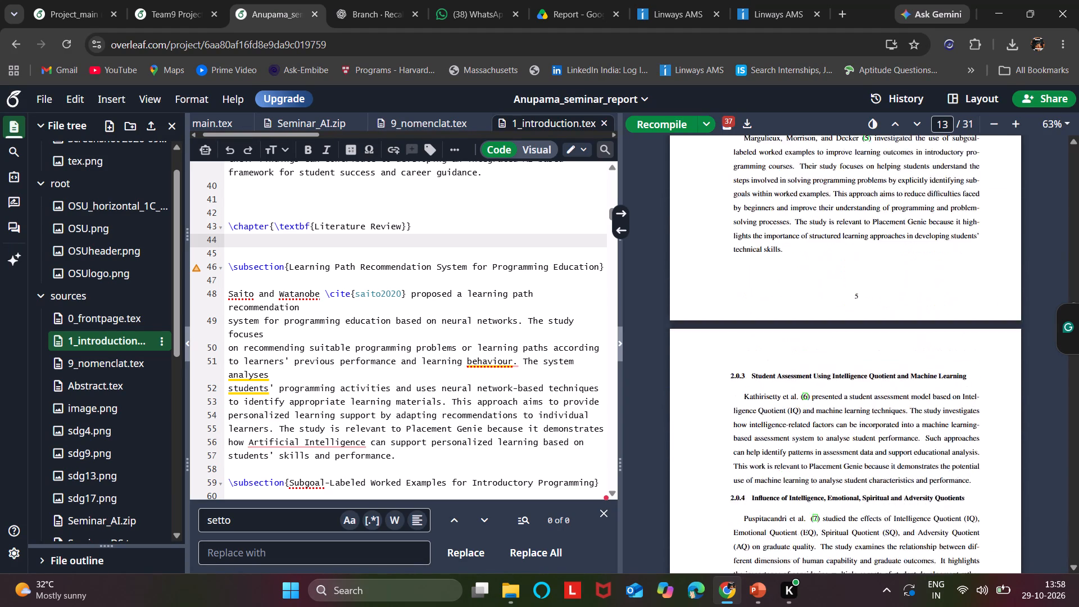
pyautogui.scroll(3, 778, 407)
pyautogui.scroll(-2, 778, 407)
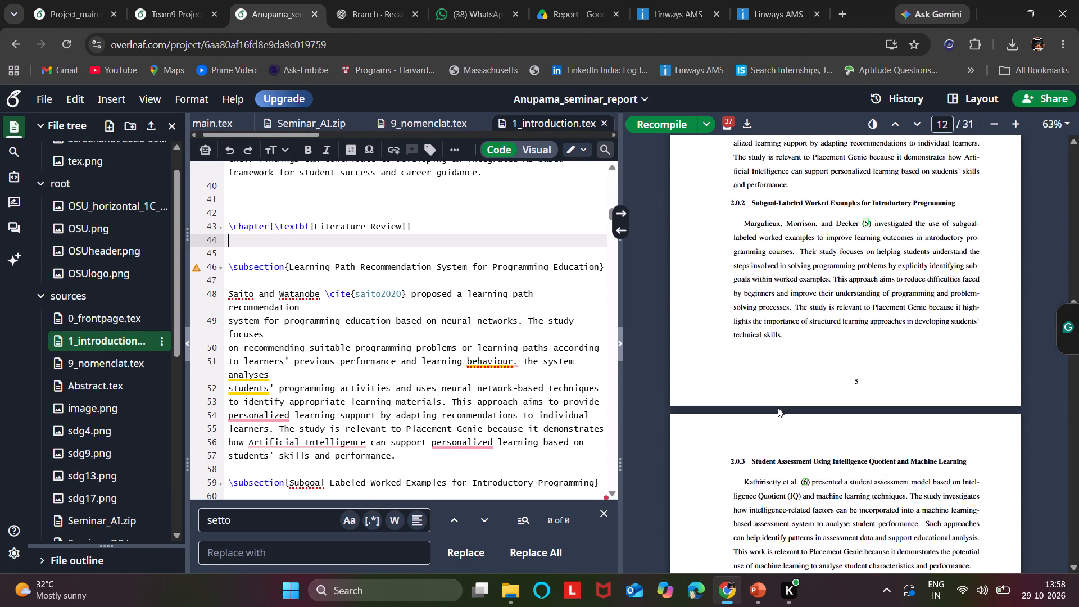
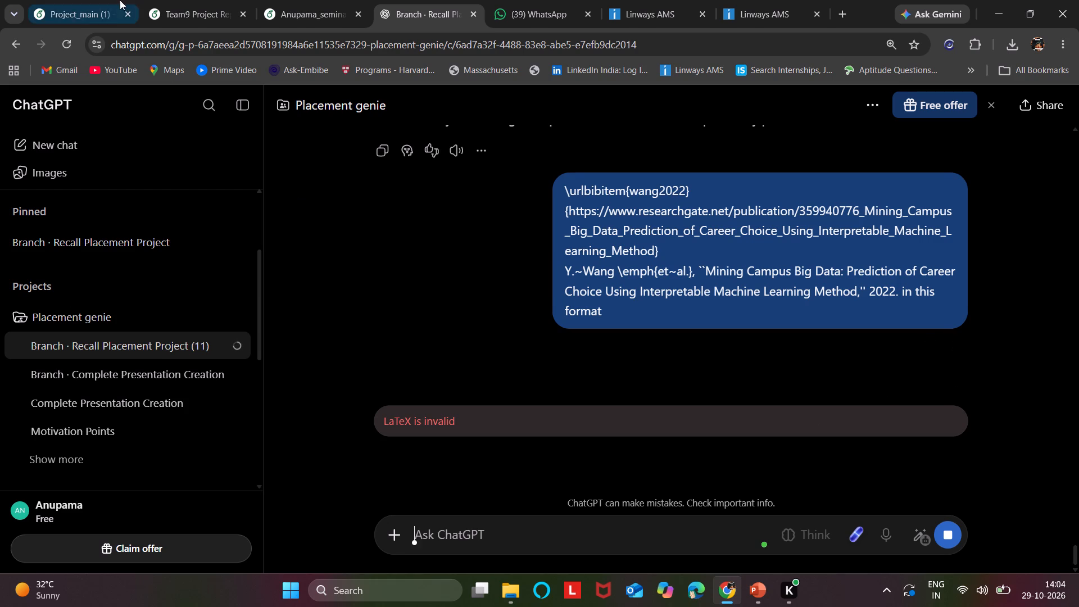
# Return to the seminar report and go to the faruque2025 entries at the end of the bibliography in 1_introduction.tex.
pyautogui.click(279, 13)
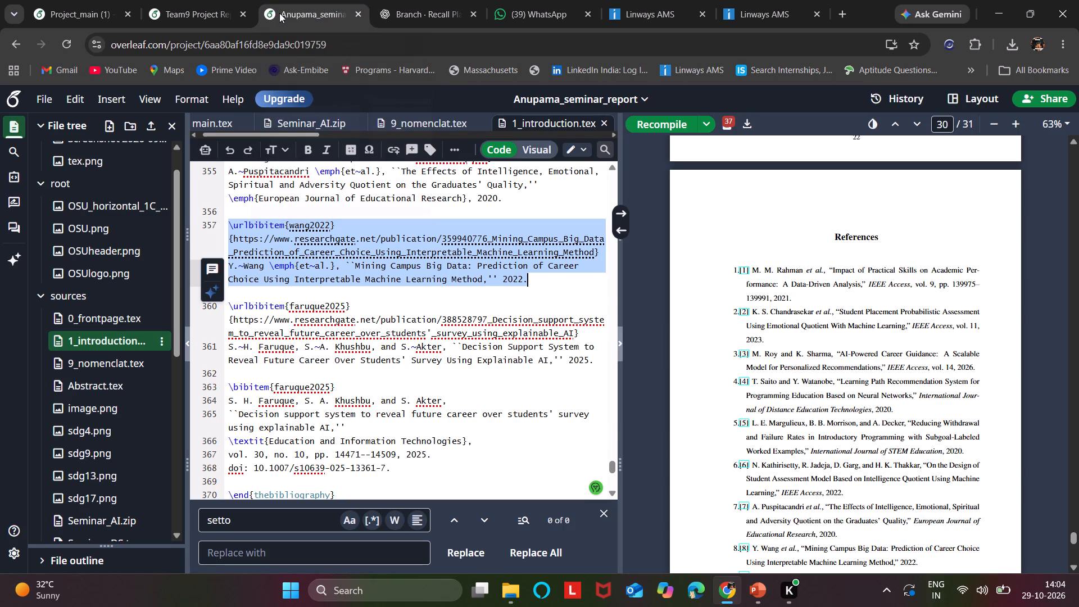
pyautogui.click(335, 301)
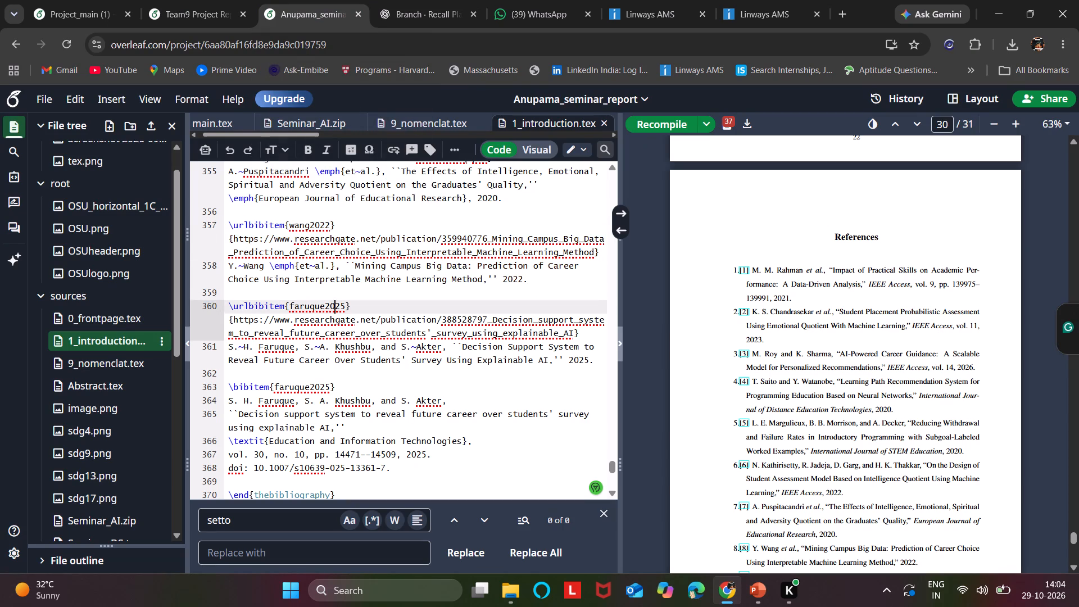
pyautogui.scroll(-1, 354, 381)
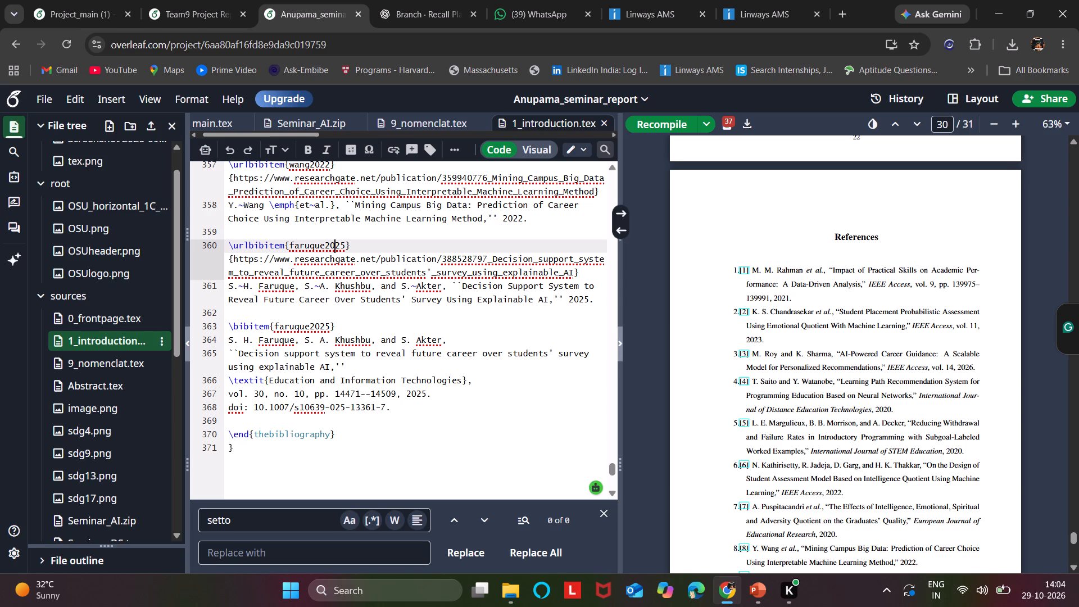
# Insert the copied wang2022 bibitem on its own line below the faruque2025 bibitem, just before the end of the bibliography.
pyautogui.click(409, 415)
pyautogui.press('Return')
pyautogui.press('Return')
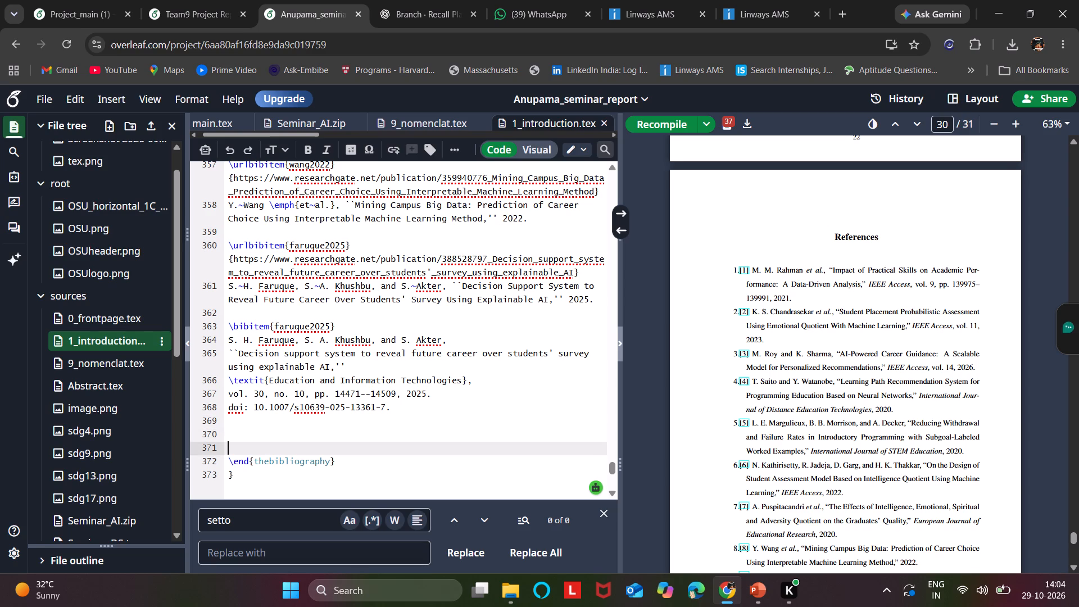
pyautogui.press('Up')
pyautogui.hotkey('ctrl', 'v')
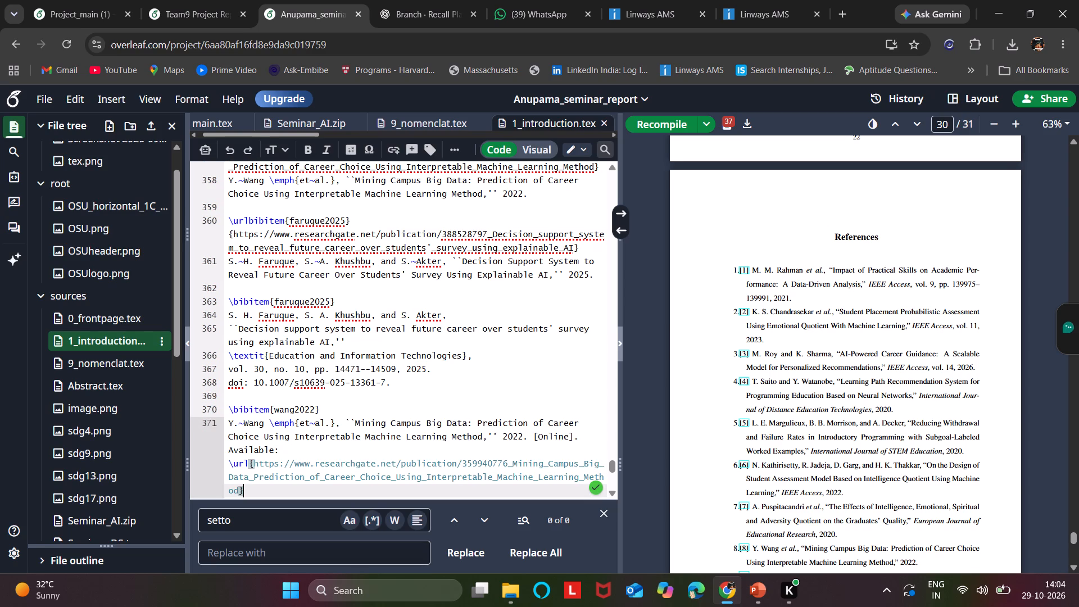
# Delete the whole faruque2025 bibitem above the new wang2022 bibitem, along with one leftover blank line.
pyautogui.scroll(-1, 371, 390)
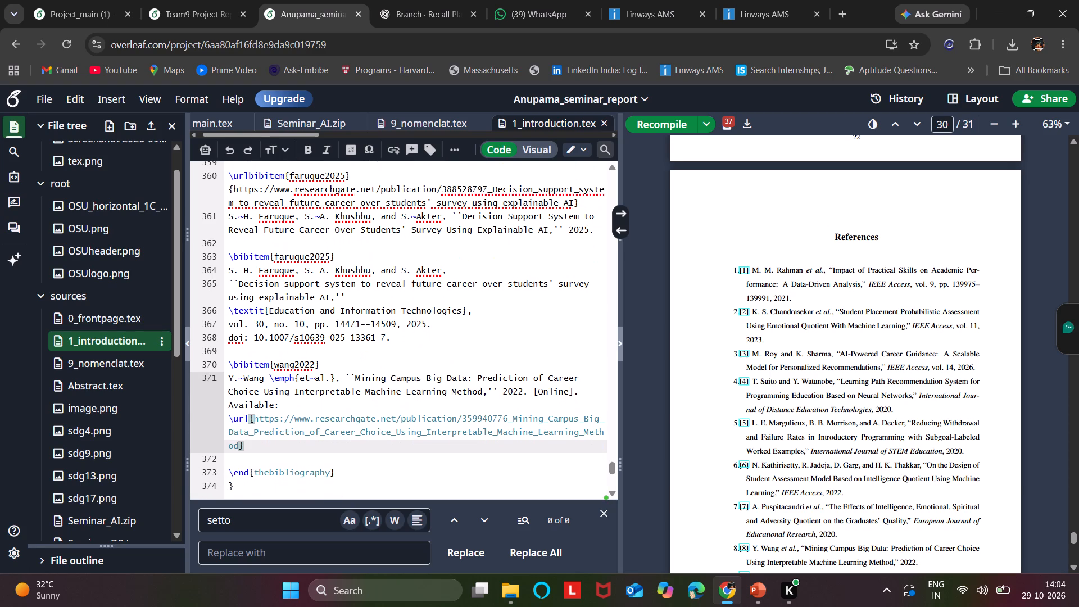
pyautogui.moveTo(396, 342); pyautogui.dragTo(259, 281)
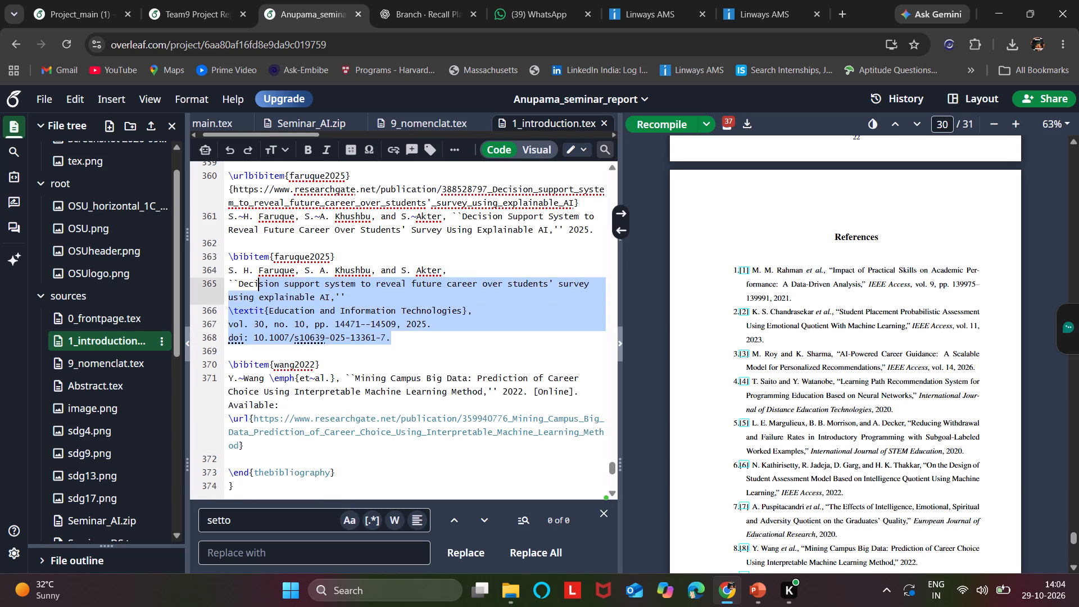
pyautogui.moveTo(259, 281); pyautogui.dragTo(228, 257)
pyautogui.press('BackSpace')
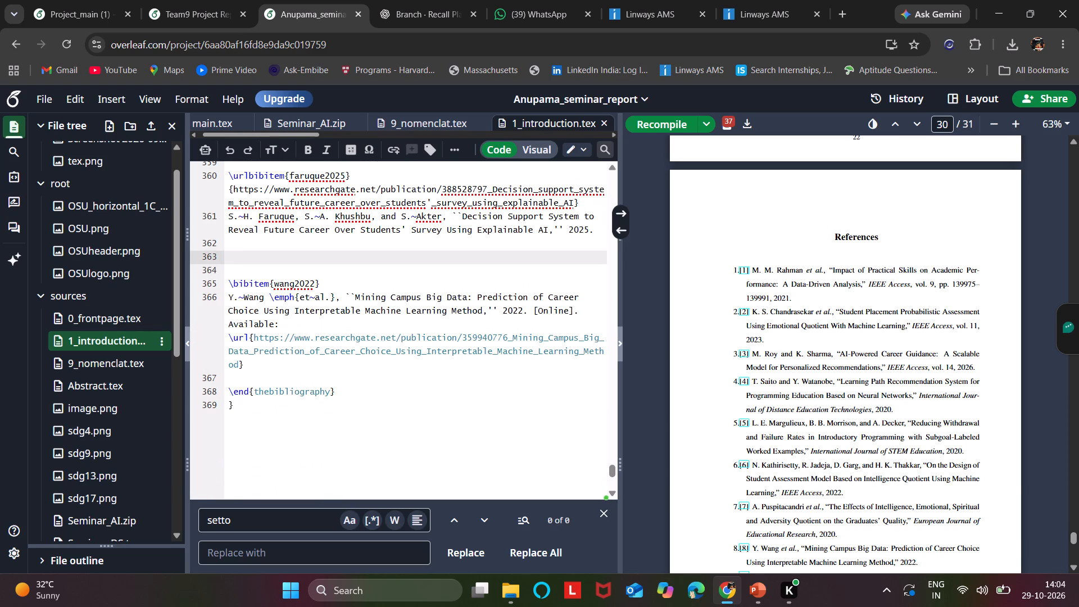
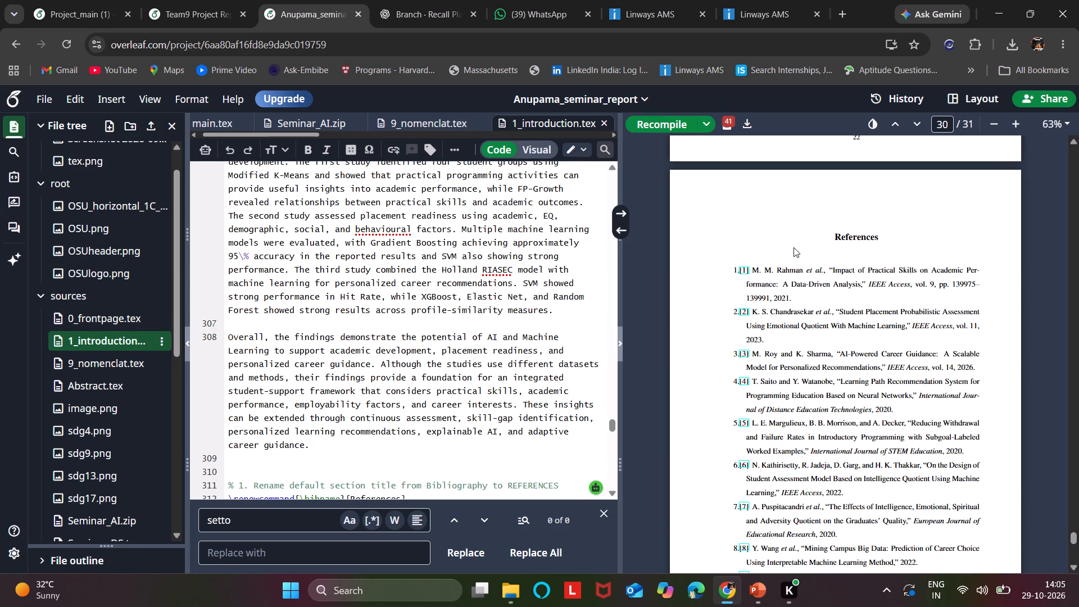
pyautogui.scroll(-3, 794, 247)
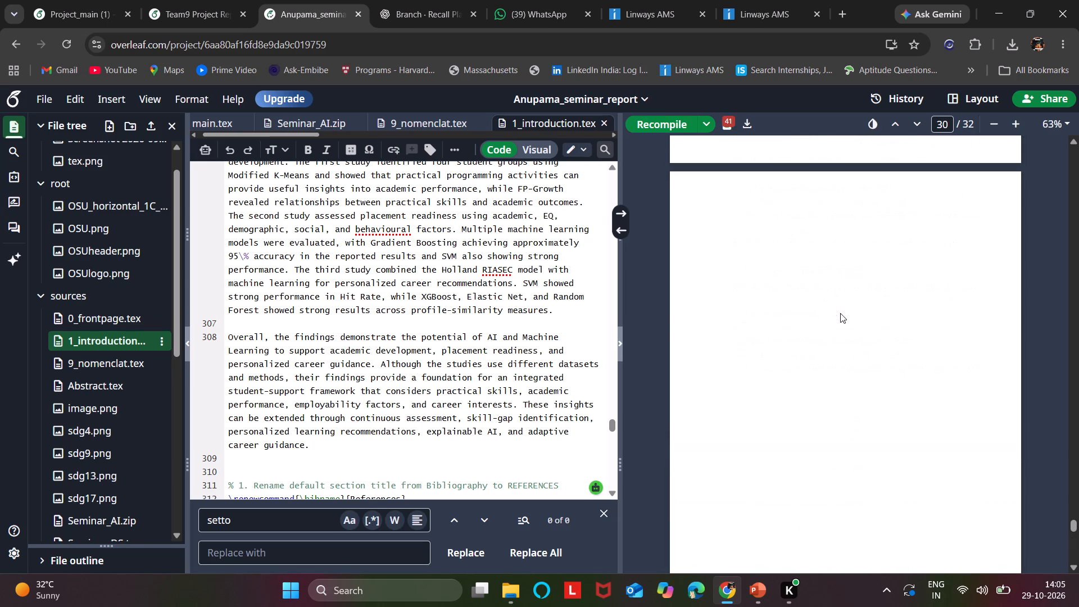
pyautogui.scroll(2, 849, 411)
pyautogui.scroll(-3, 849, 411)
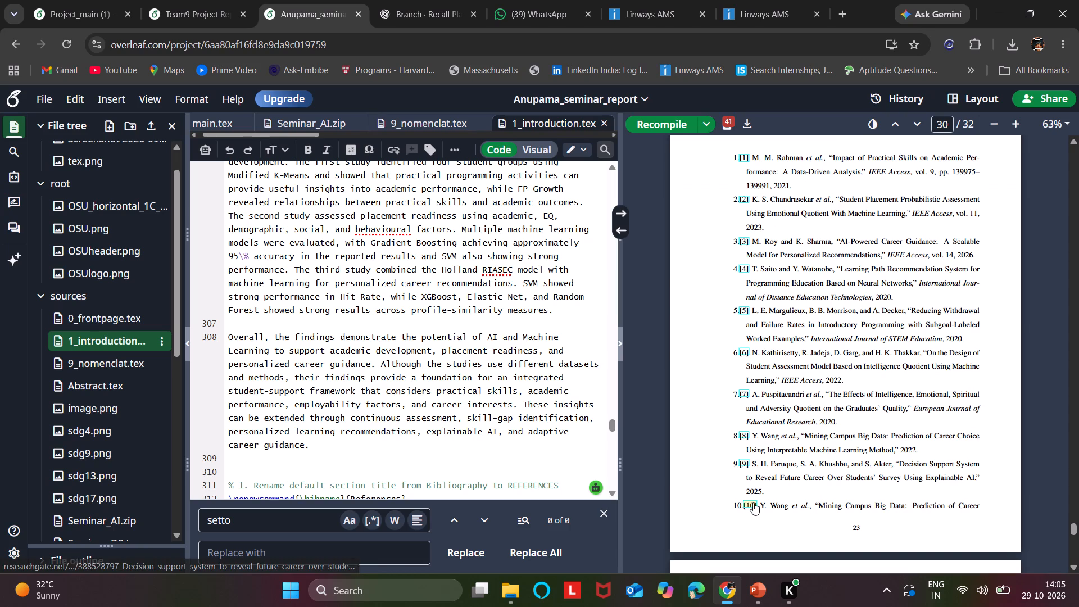
pyautogui.click(746, 465)
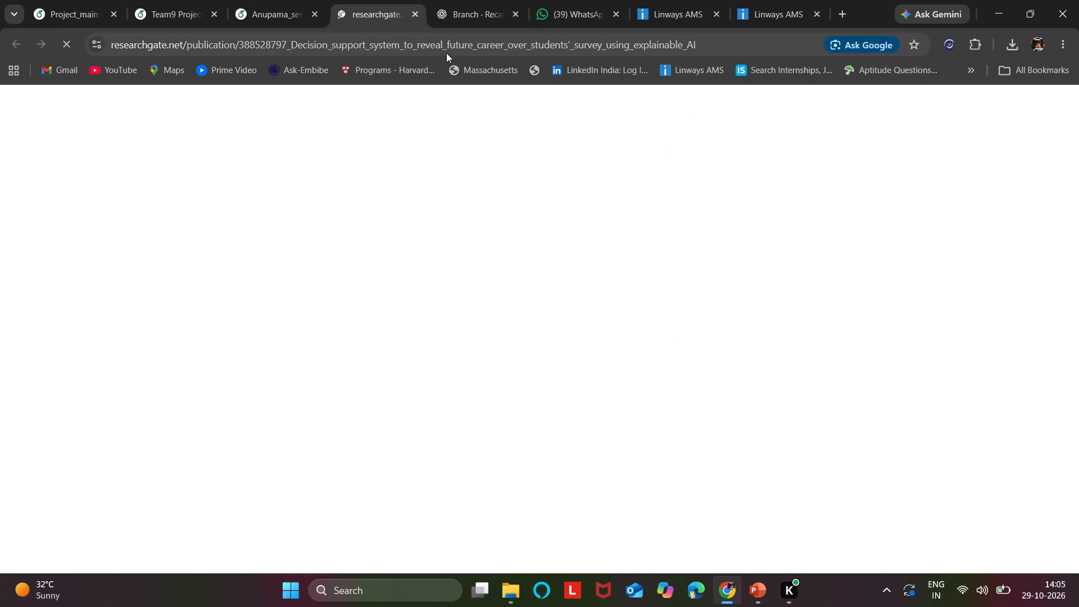
pyautogui.click(415, 14)
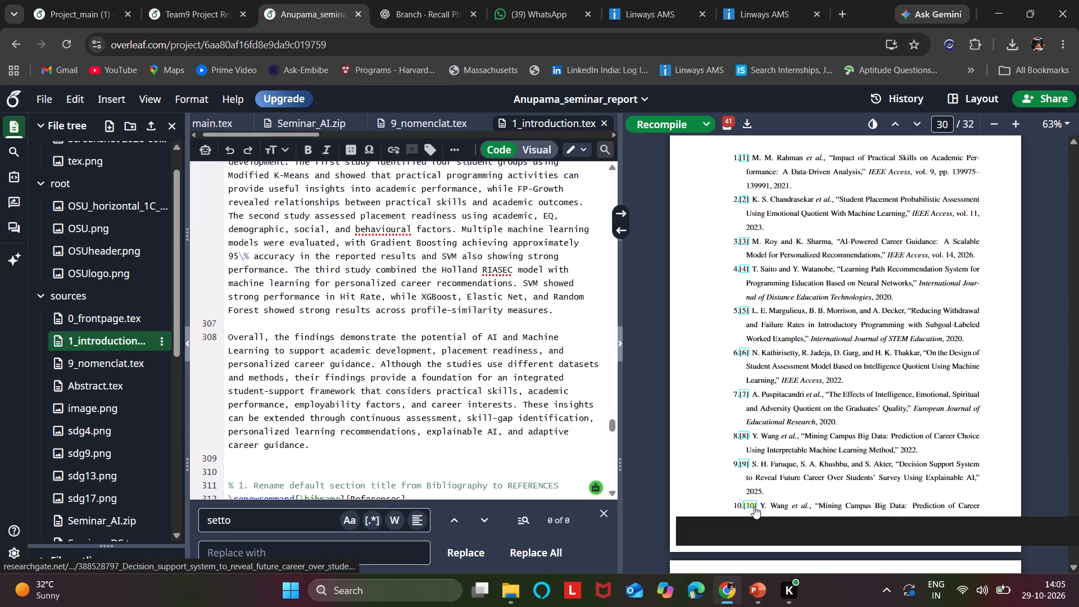
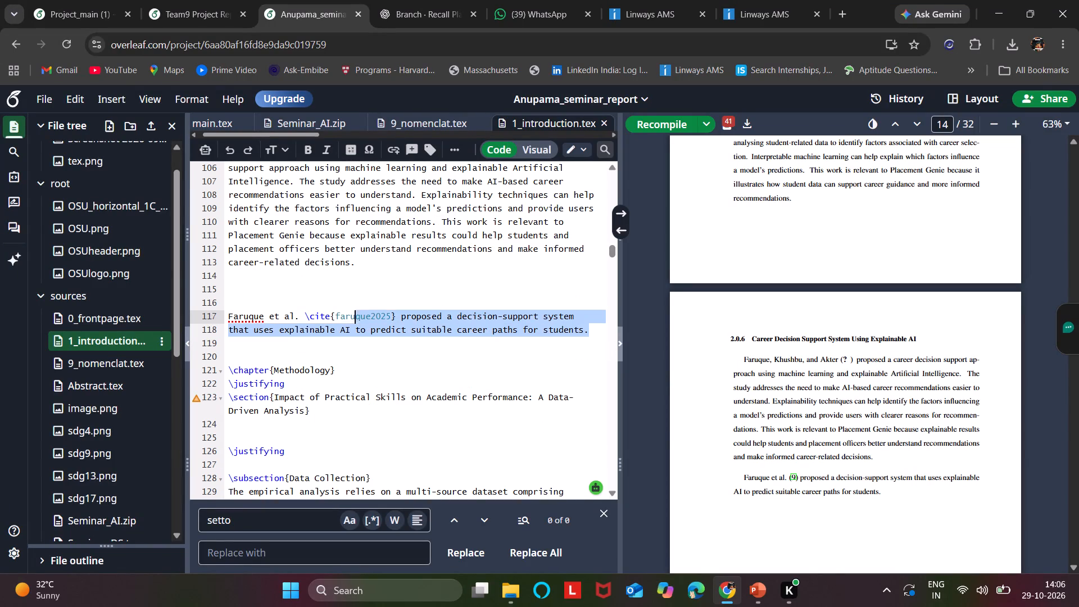
# Copy and remove the "Faruque et al. \cite{faruque2025}" sentence at the end of the "Career Decision Support System Using Explainable AI" subsection.
pyautogui.moveTo(346, 319); pyautogui.dragTo(225, 321)
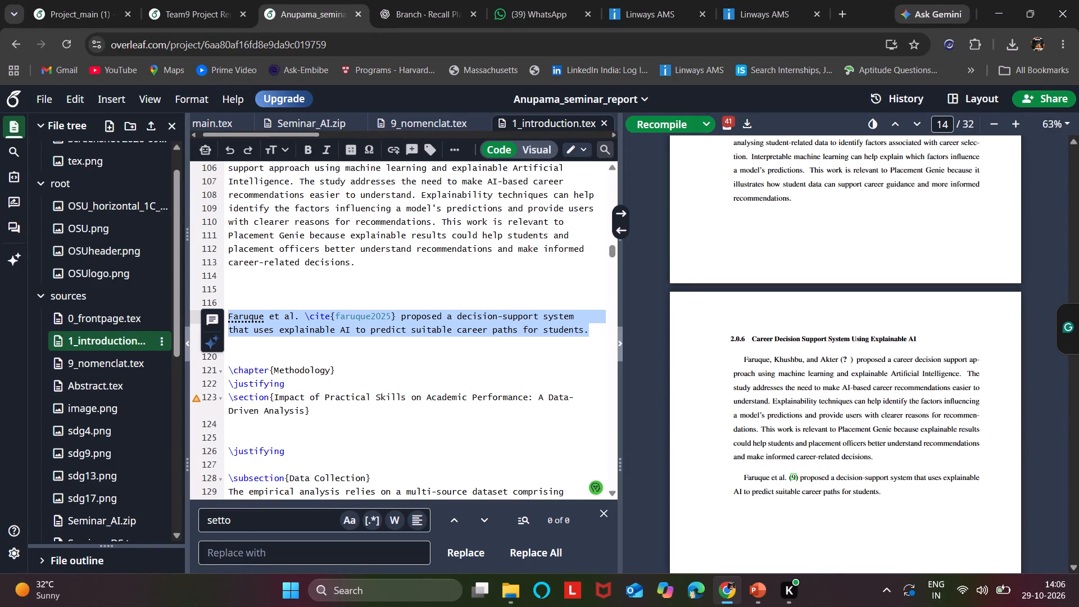
pyautogui.hotkey('ctrl', 'c')
pyautogui.press('BackSpace')
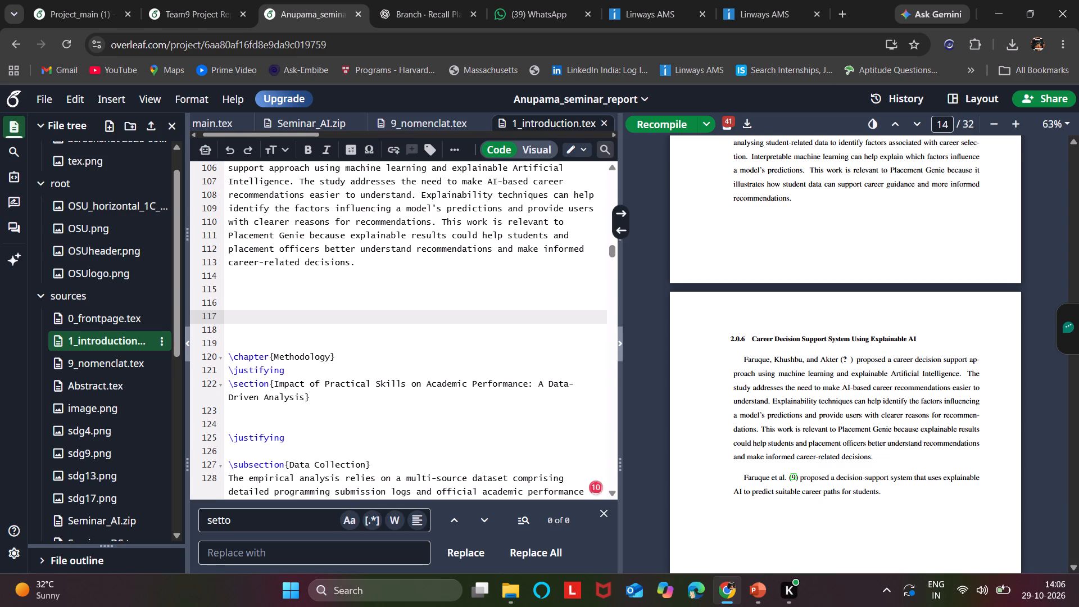
pyautogui.scroll(2, 394, 259)
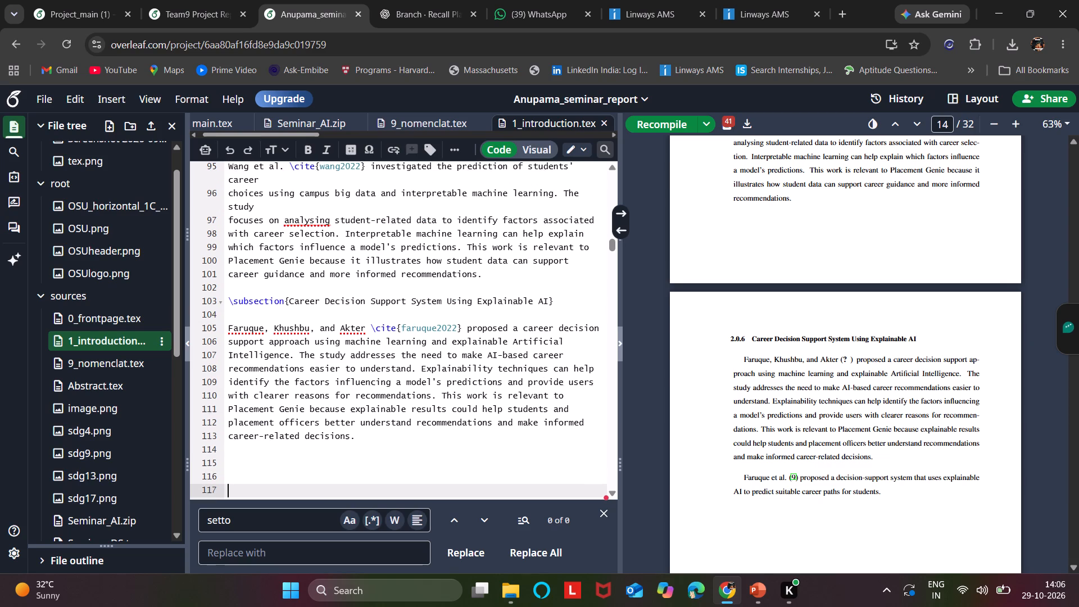
# Replace the opening line under "Career Decision Support System Using Explainable AI" with the copied "Faruque et al." decision-support sentence citing faruque2025.
pyautogui.click(223, 327)
pyautogui.click(226, 327)
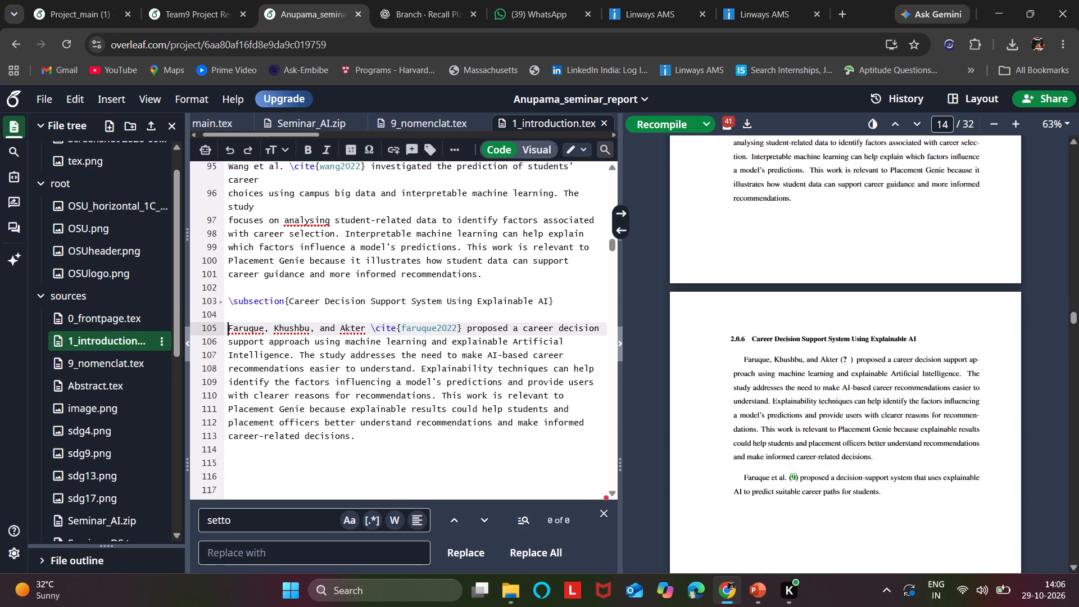
pyautogui.hotkey('ctrl', 'v')
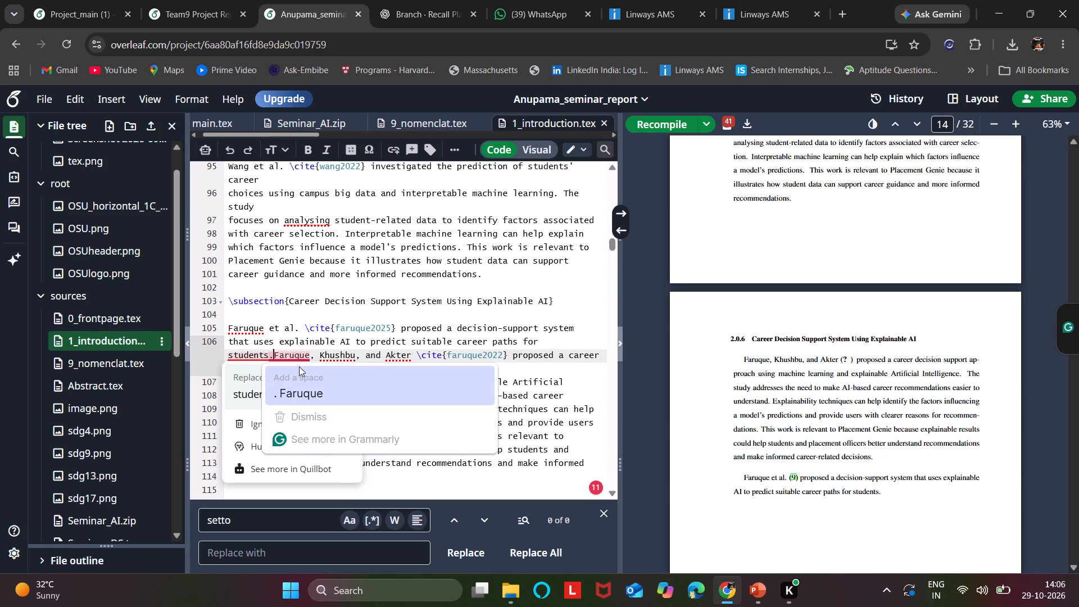
pyautogui.moveTo(270, 355); pyautogui.dragTo(262, 375)
pyautogui.press('BackSpace')
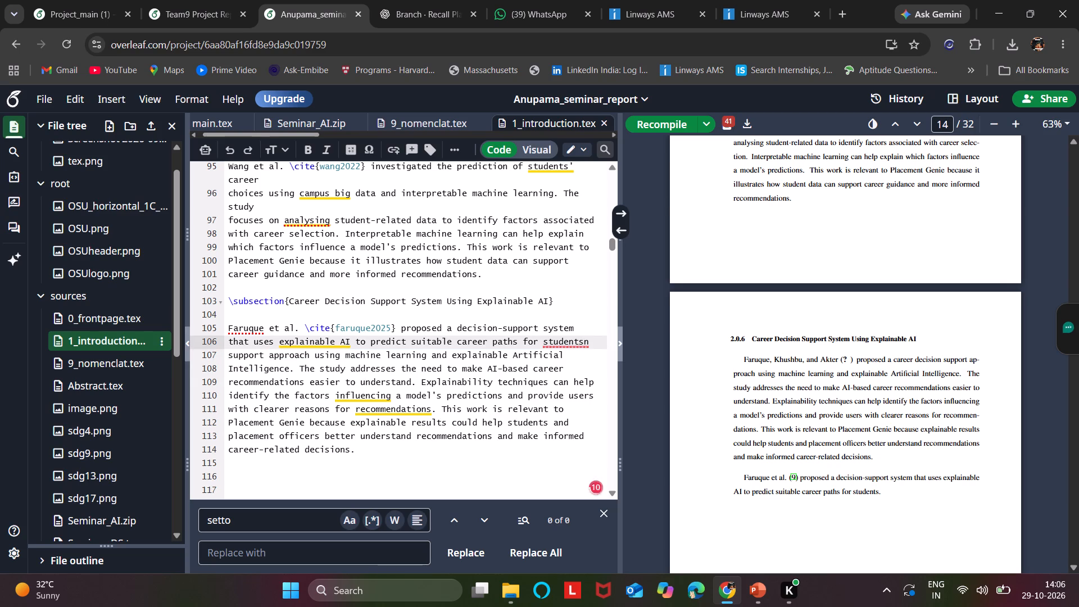
pyautogui.press('Right')
pyautogui.press('BackSpace')
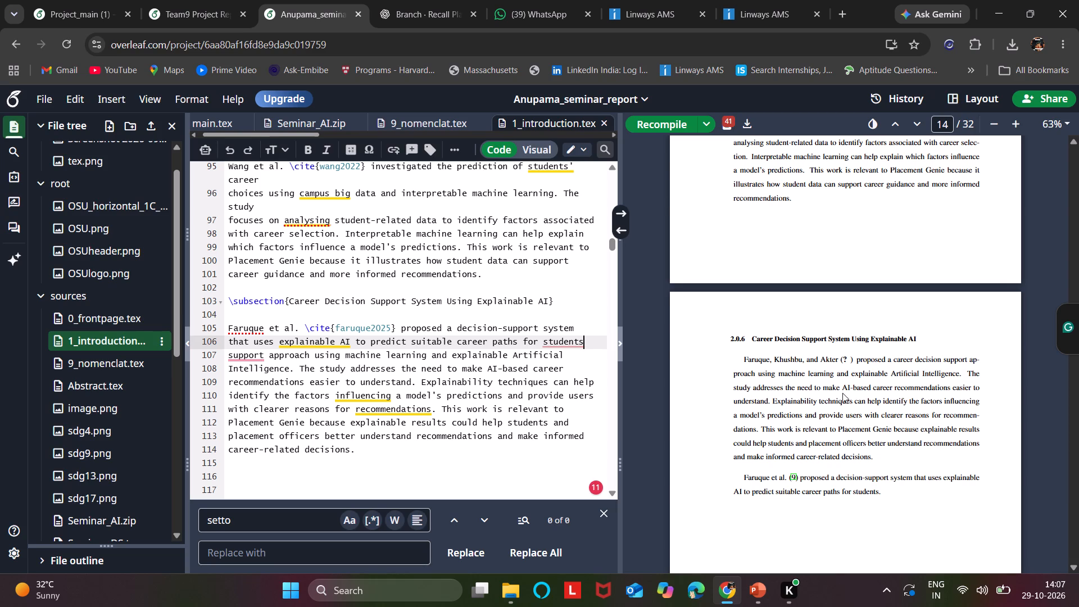
# Delete the duplicate \bibitem{wang2022} entry, including its URL, from the end of the bibliography source.
pyautogui.scroll(-20, 842, 393)
pyautogui.scroll(-13, 842, 393)
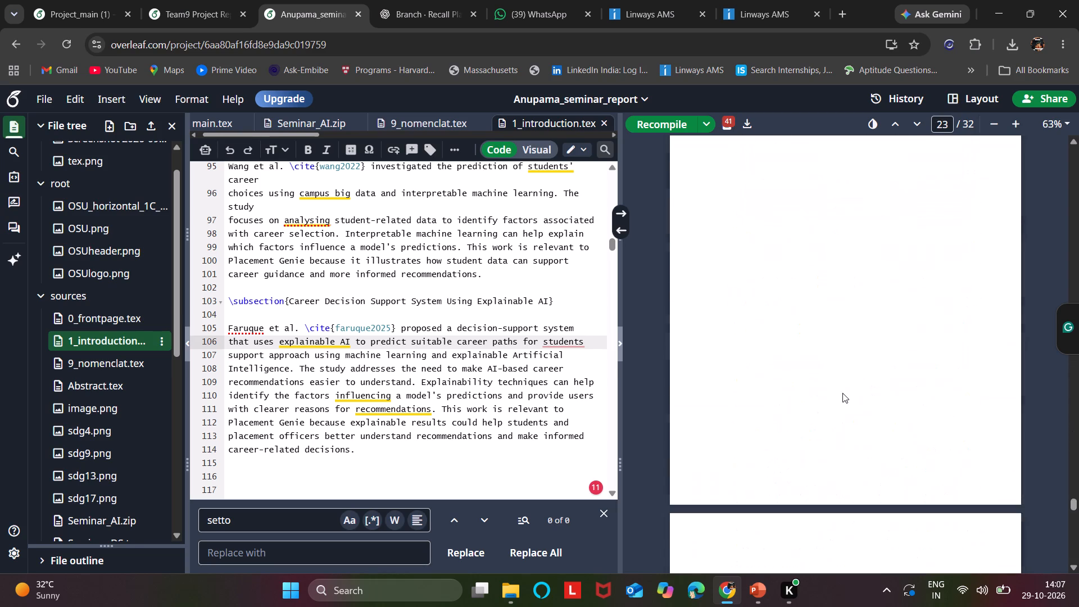
pyautogui.scroll(-11, 842, 393)
pyautogui.scroll(6, 842, 393)
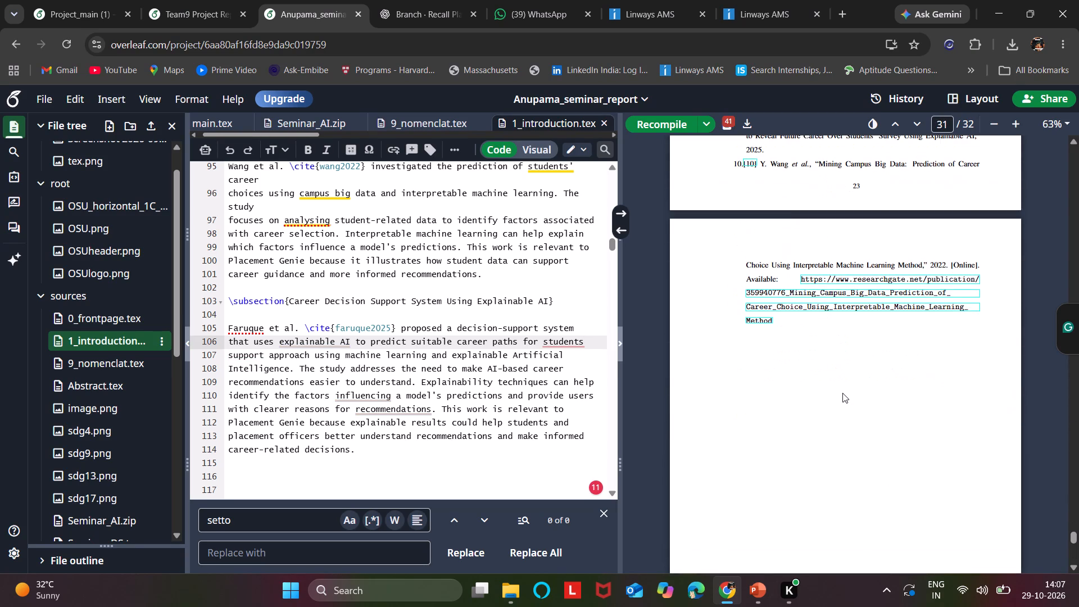
pyautogui.scroll(2, 842, 393)
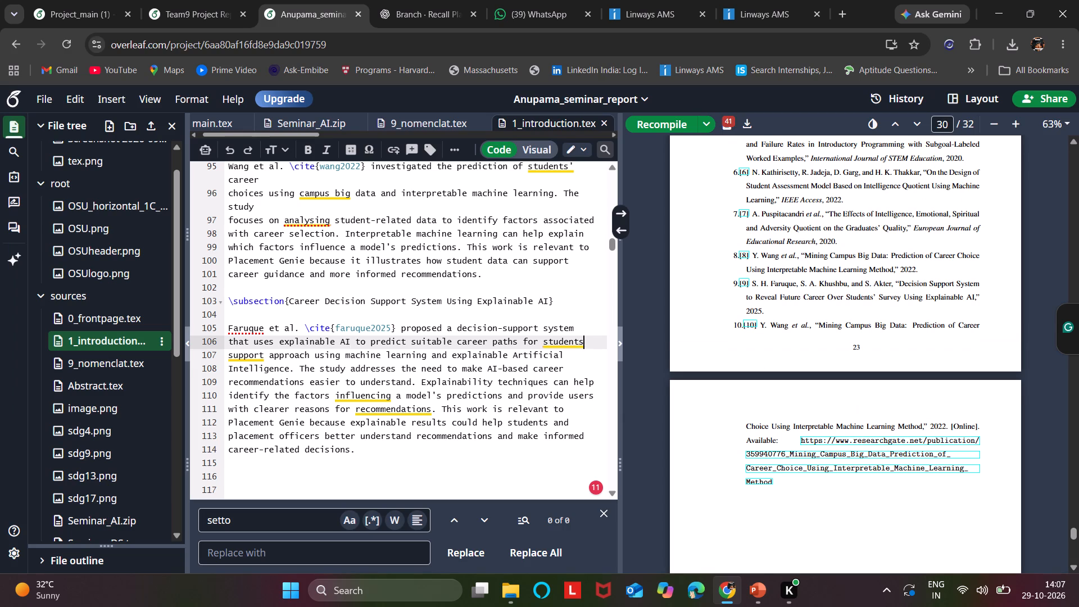
pyautogui.doubleClick(783, 298)
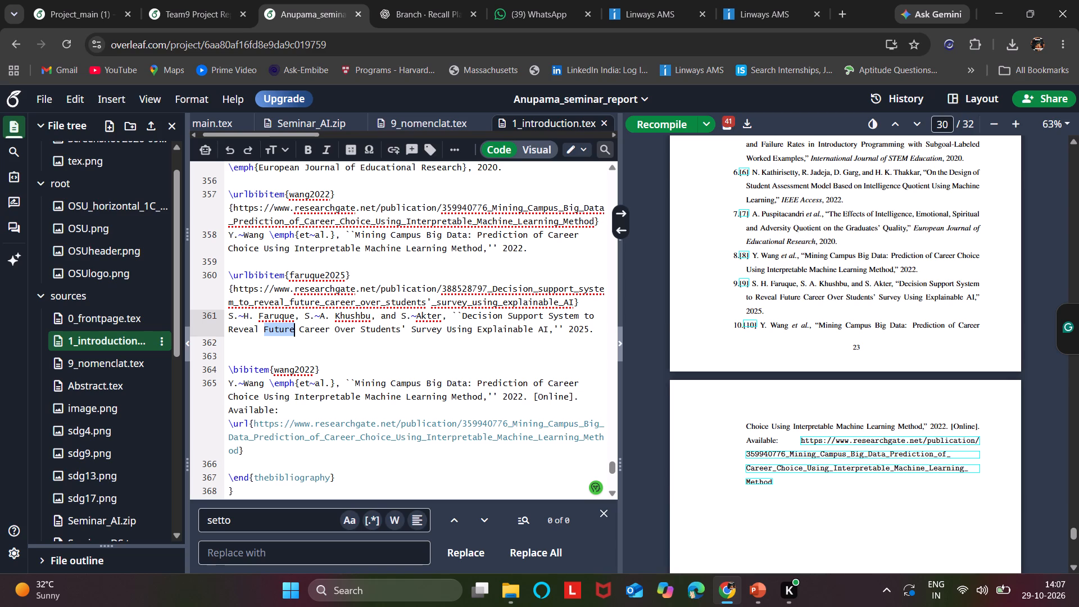
pyautogui.moveTo(254, 457); pyautogui.dragTo(228, 375)
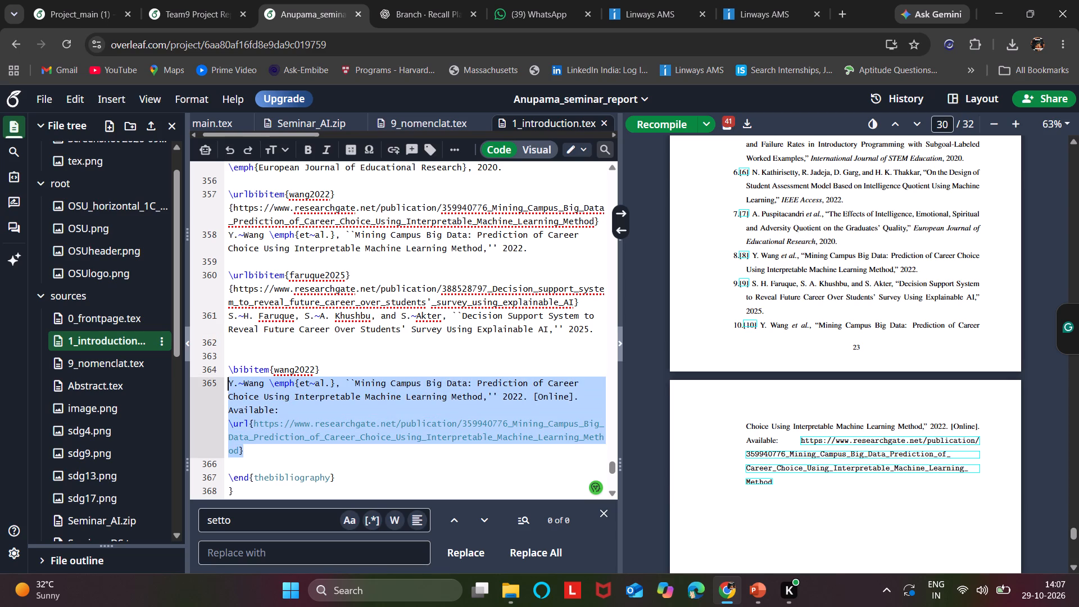
pyautogui.moveTo(228, 375); pyautogui.dragTo(227, 369)
pyautogui.press('BackSpace')
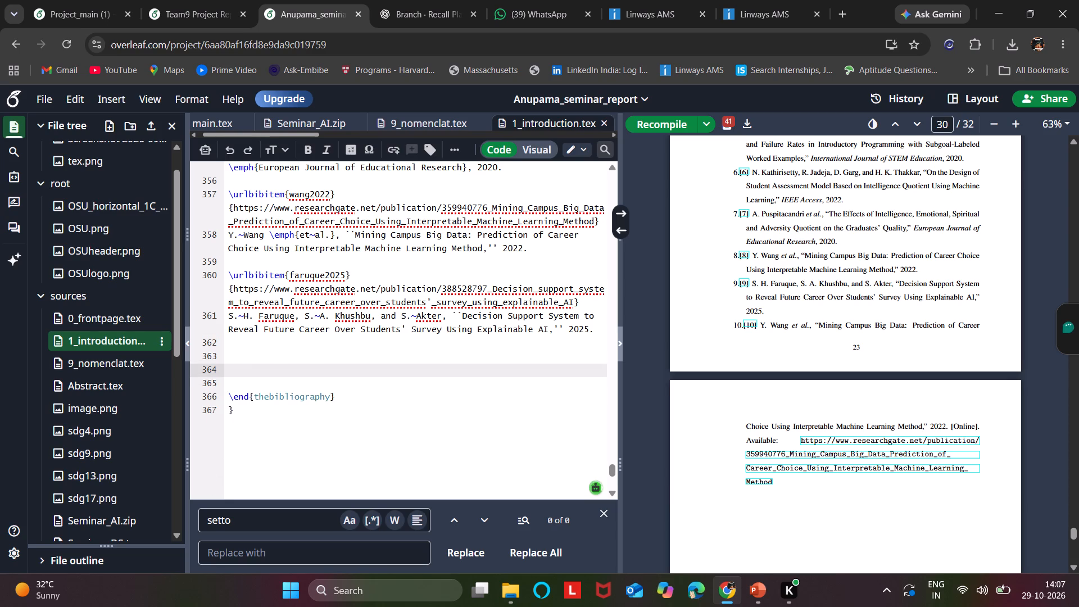
# Recompile the seminar report with the edited citation and bibliography.
pyautogui.scroll(1, 338, 317)
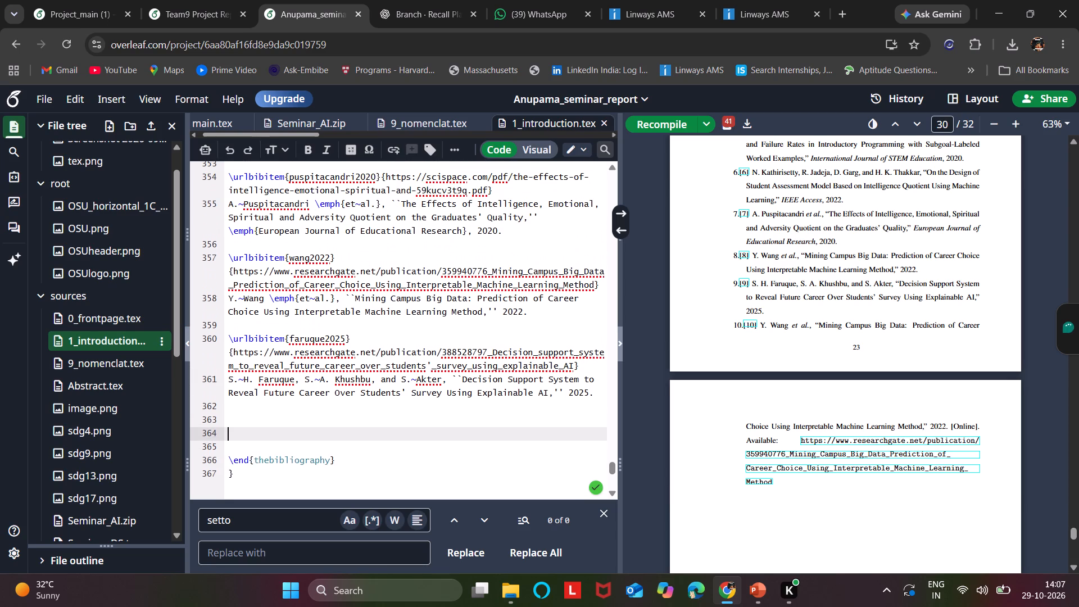
pyautogui.scroll(1, 338, 317)
pyautogui.scroll(1, 378, 268)
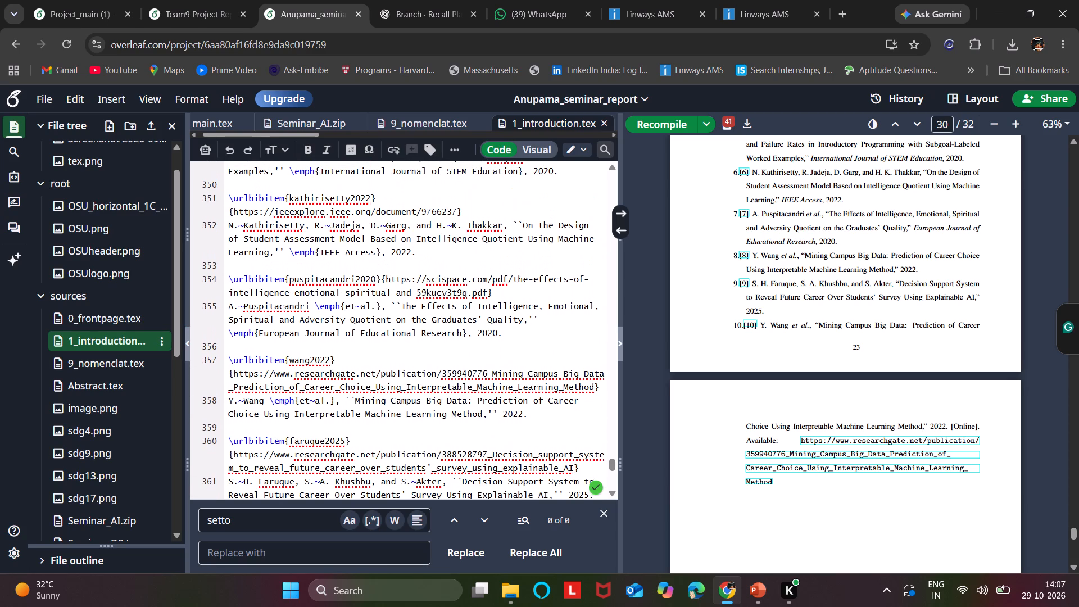
pyautogui.scroll(1, 378, 268)
pyautogui.click(645, 116)
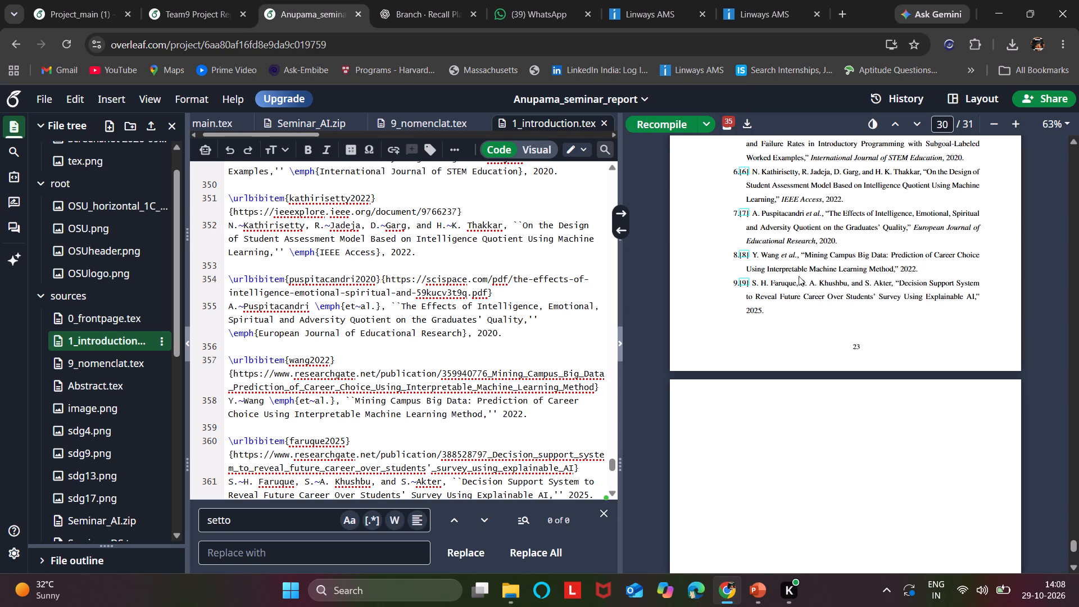
# Review the recompiled PDF from the references back through Chapters 4 and 3 to section 2.0.6, checking the Faruque citation and the Methodology headings.
pyautogui.scroll(5, 856, 357)
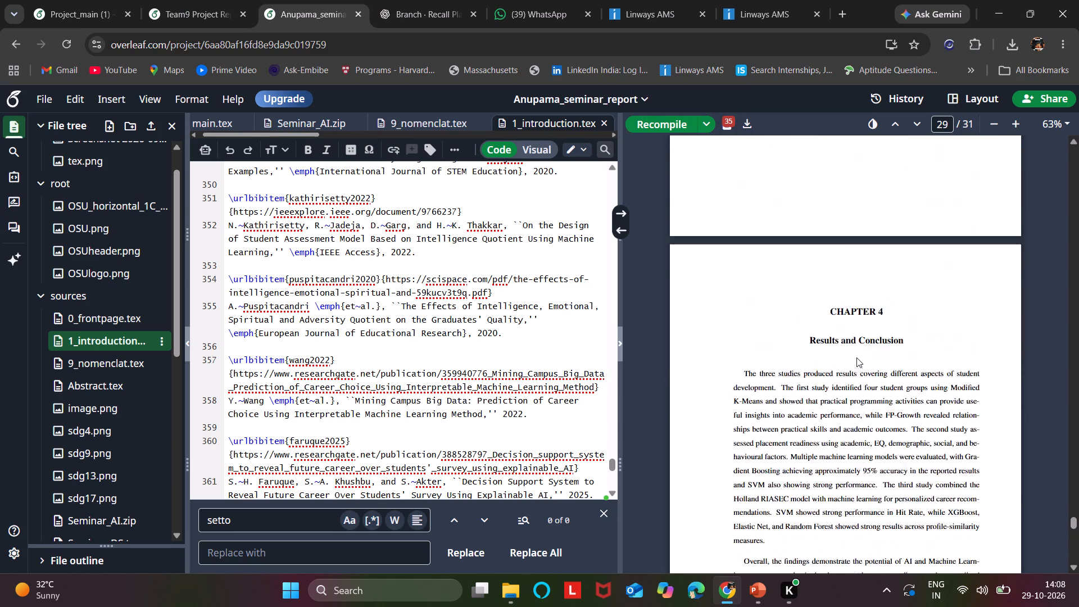
pyautogui.scroll(8, 856, 357)
pyautogui.scroll(-1, 856, 357)
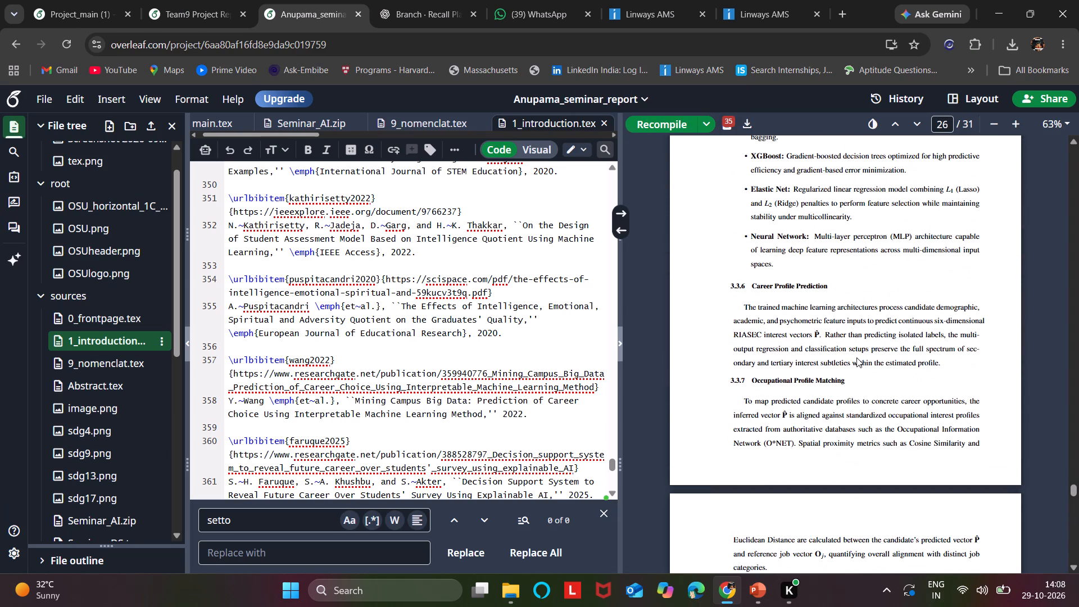
pyautogui.scroll(-1, 856, 357)
pyautogui.scroll(9, 856, 357)
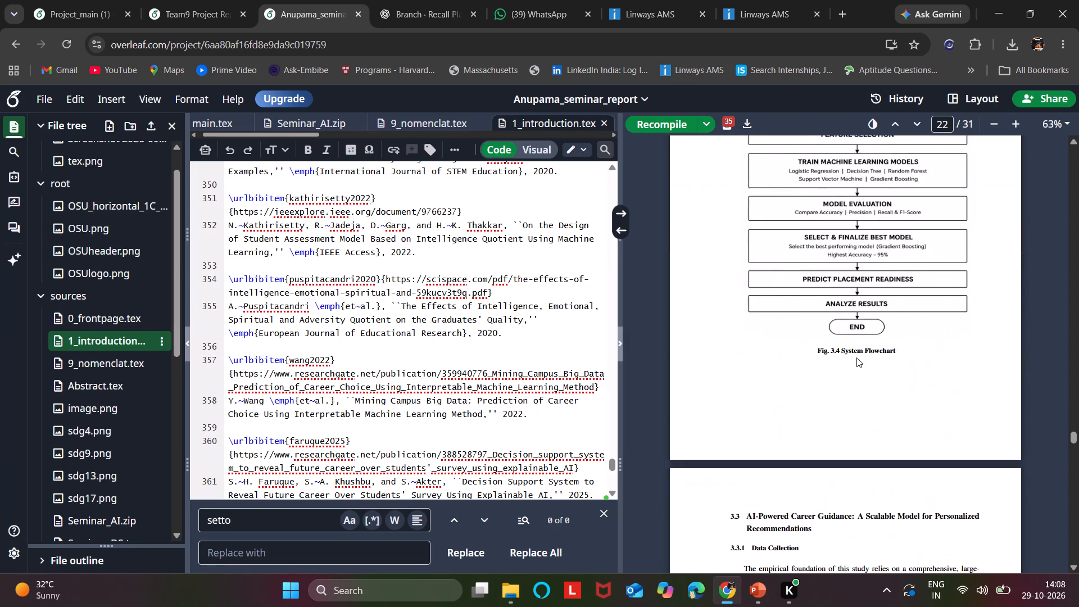
pyautogui.scroll(7, 856, 357)
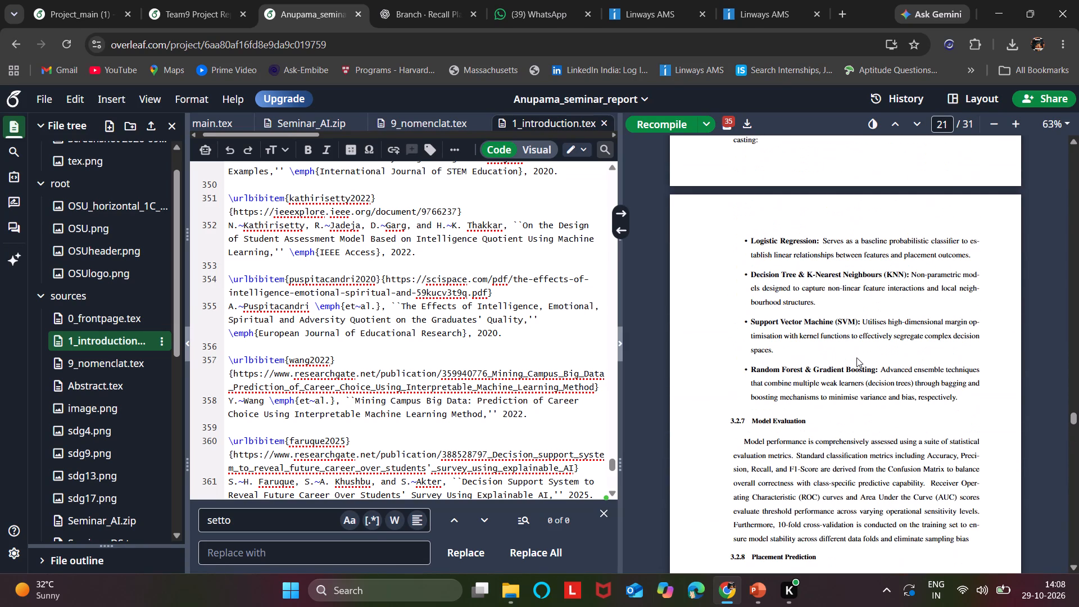
pyautogui.scroll(5, 856, 357)
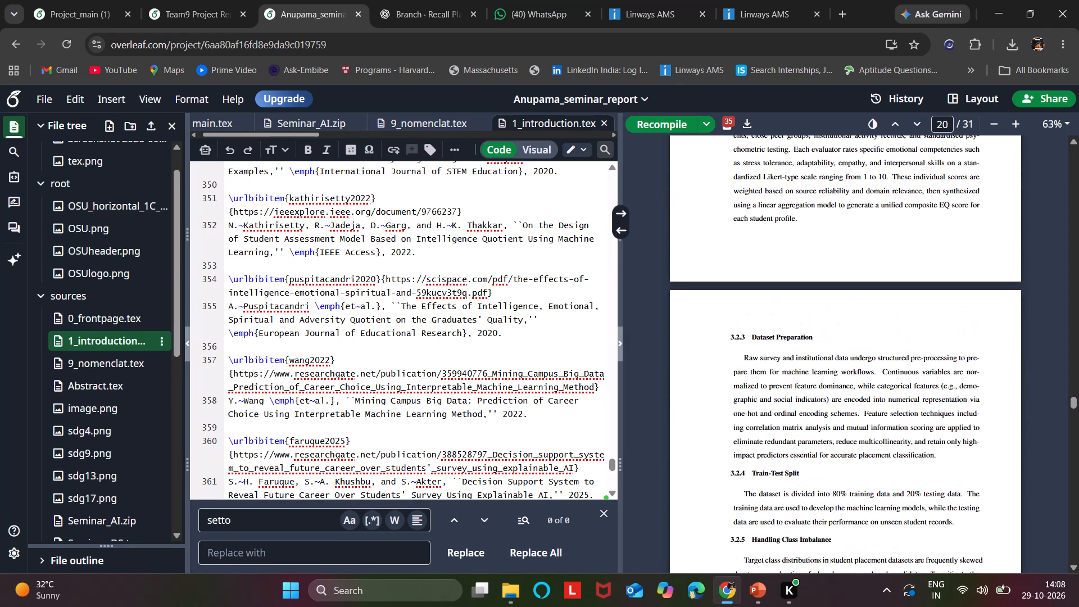
pyautogui.scroll(4, 856, 357)
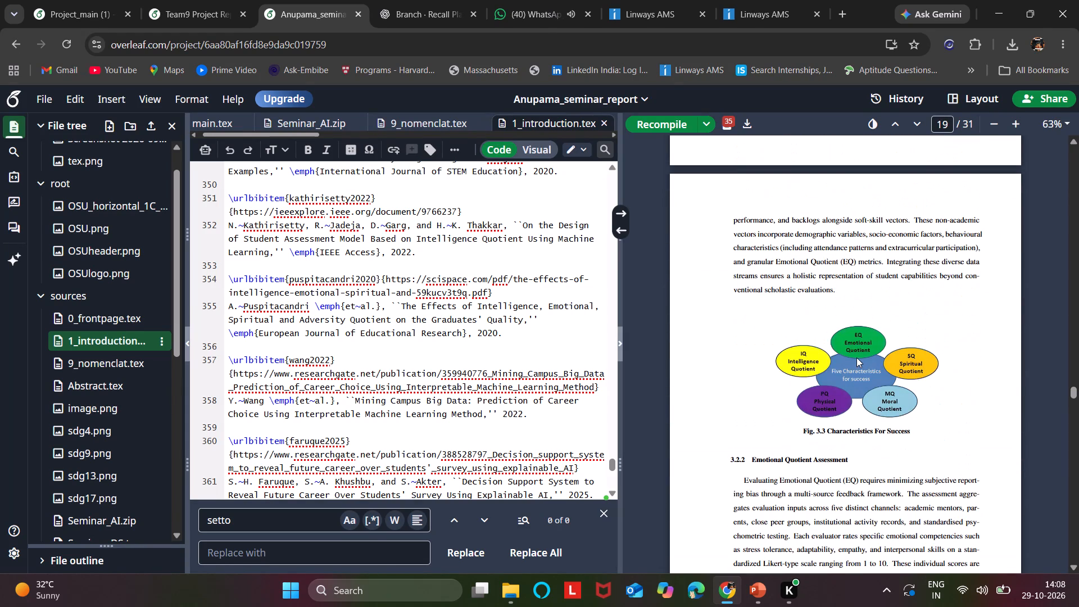
pyautogui.scroll(2, 856, 357)
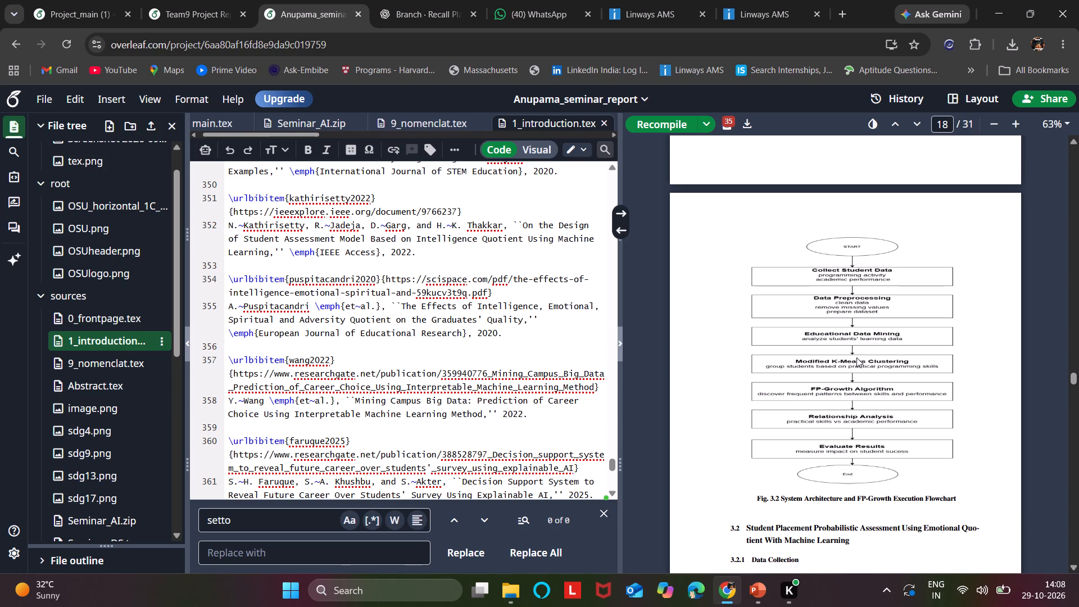
pyautogui.scroll(6, 856, 357)
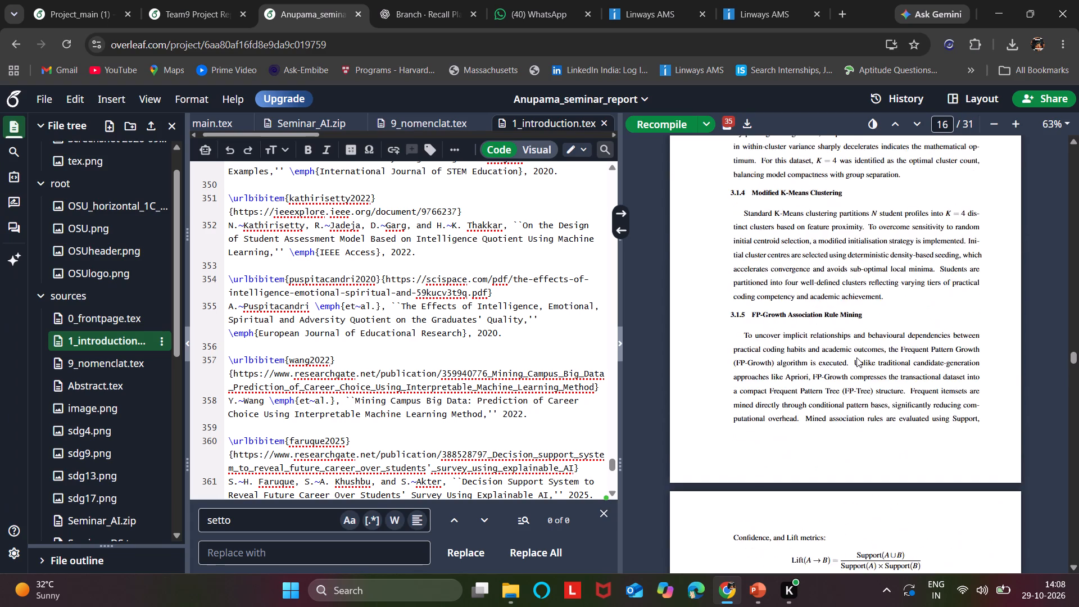
pyautogui.scroll(8, 856, 357)
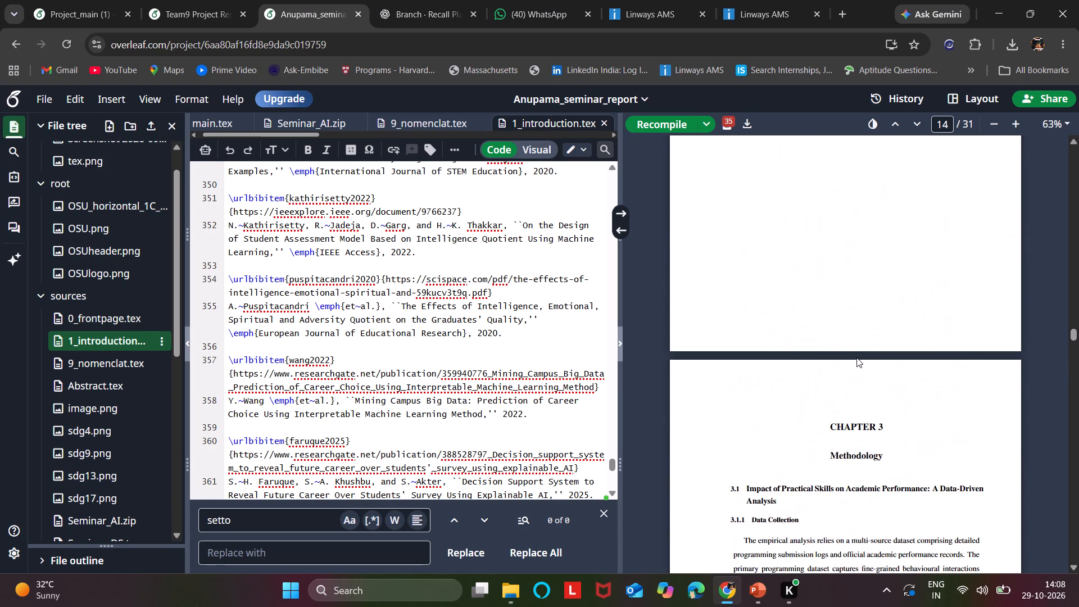
pyautogui.scroll(5, 856, 357)
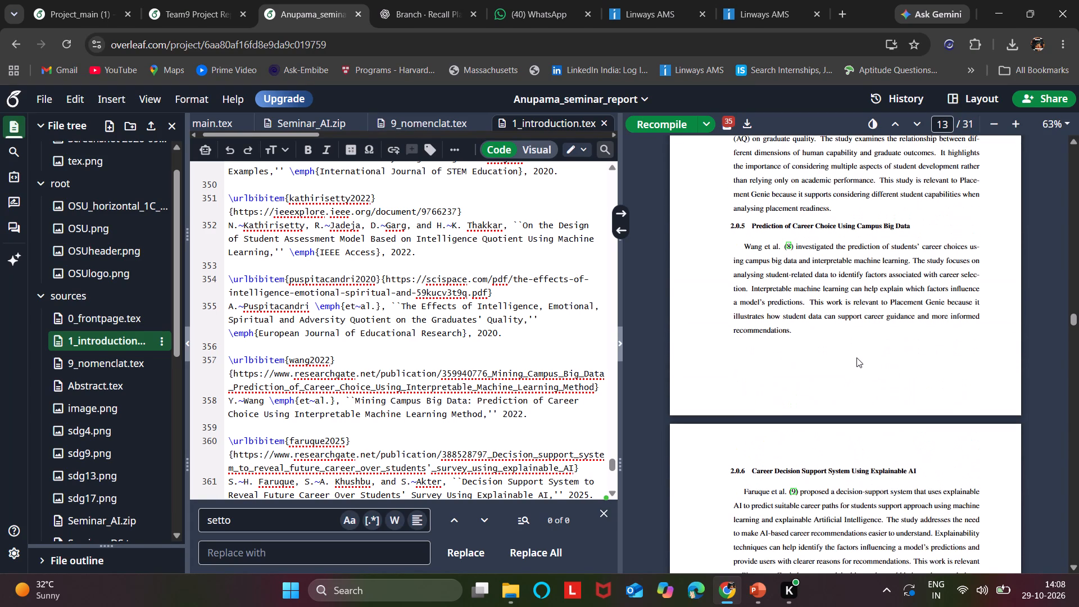
pyautogui.scroll(-4, 856, 357)
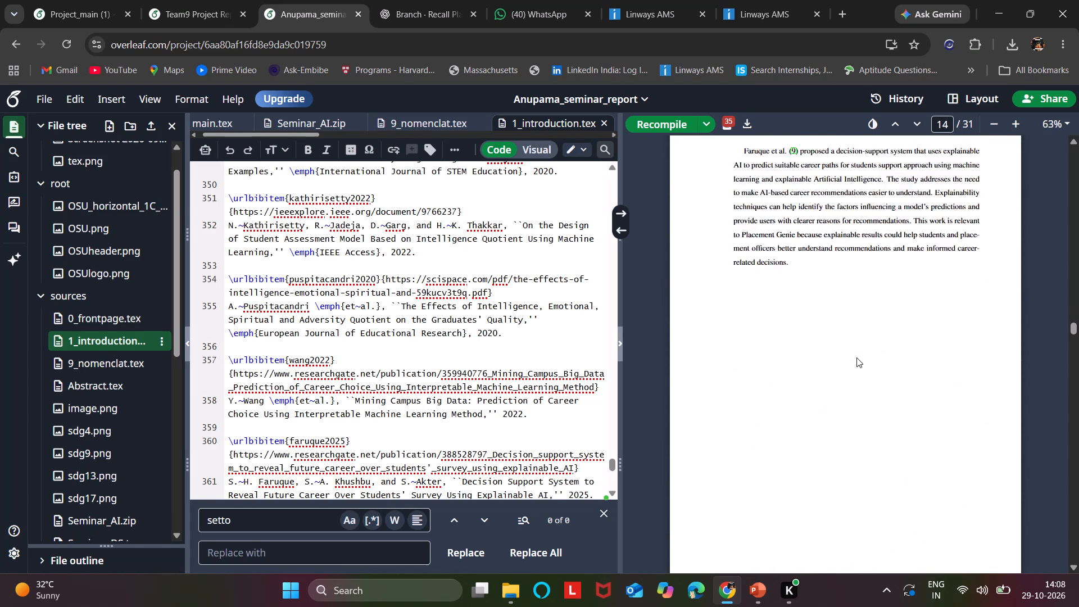
pyautogui.scroll(-3, 856, 357)
pyautogui.scroll(1, 856, 357)
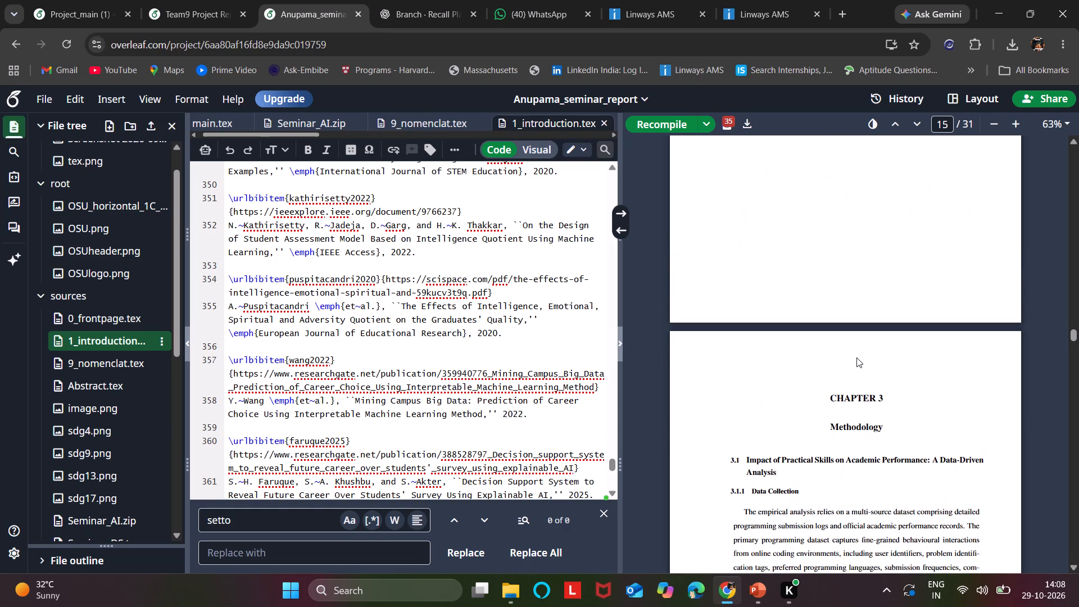
pyautogui.scroll(-2, 856, 357)
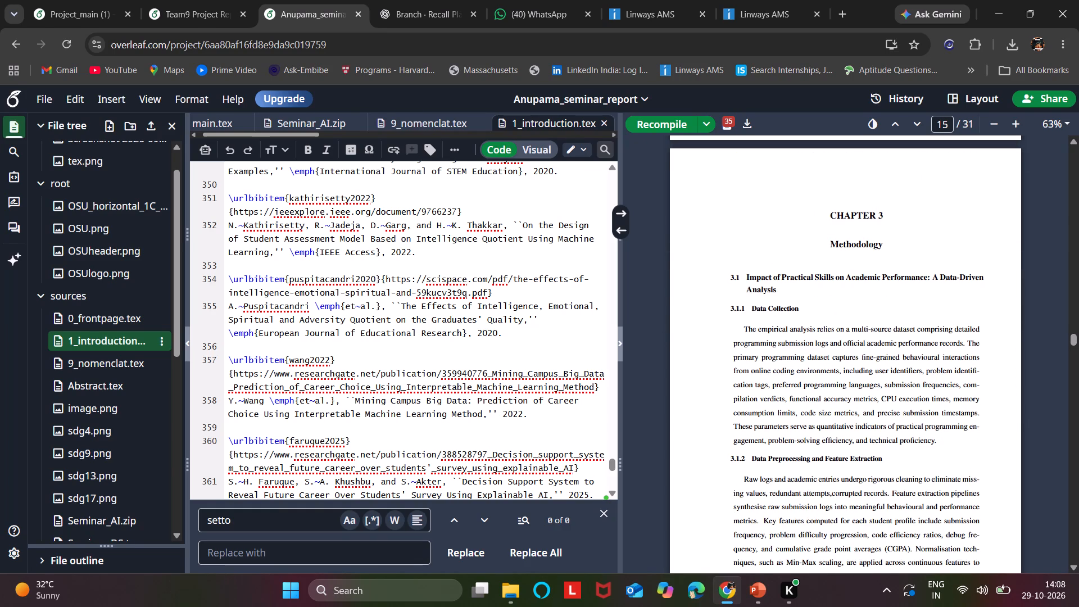
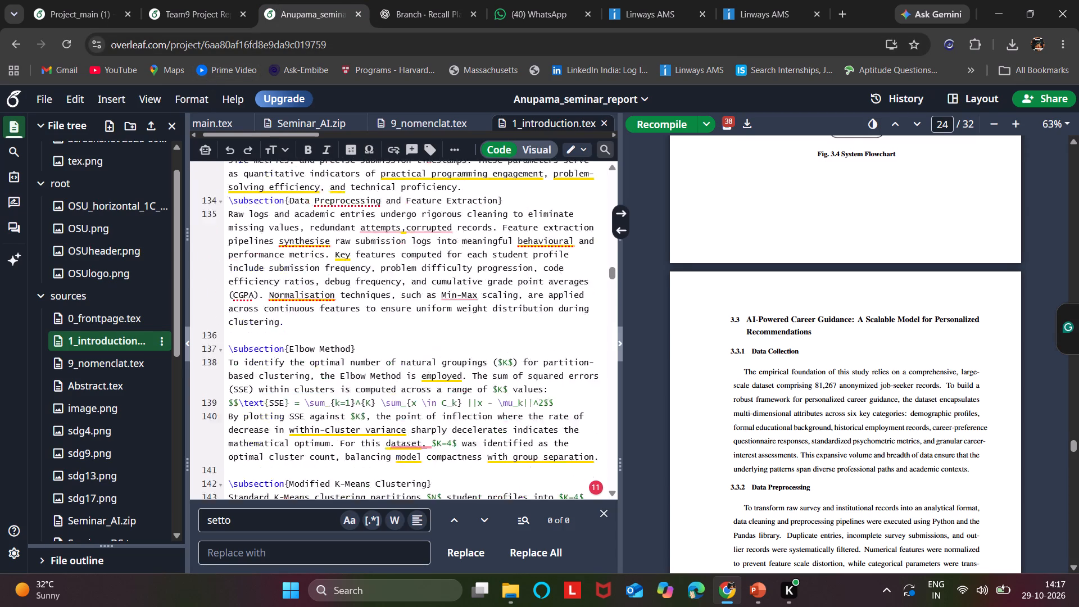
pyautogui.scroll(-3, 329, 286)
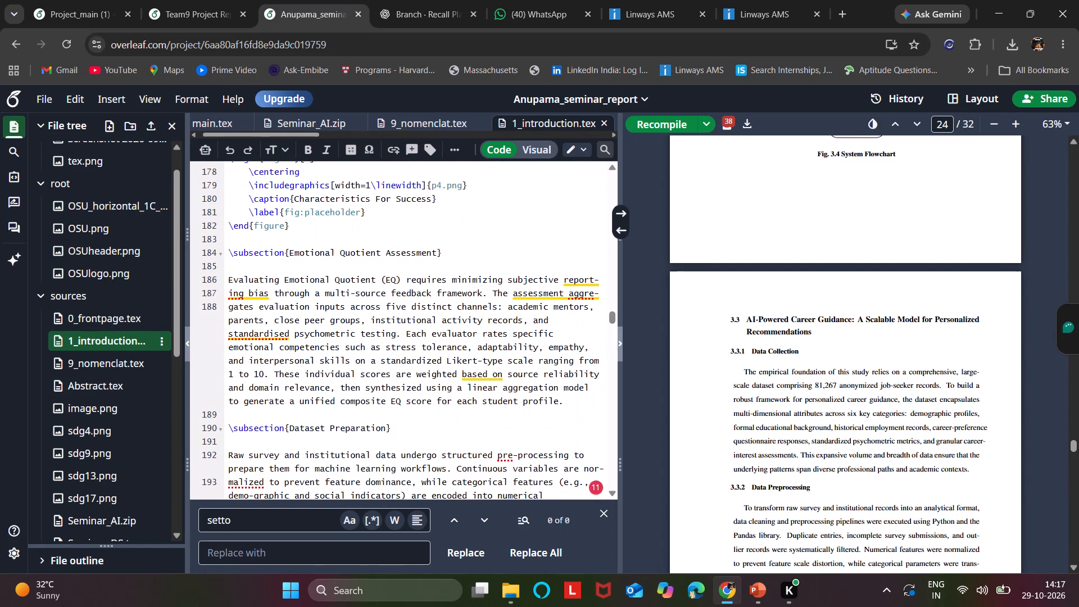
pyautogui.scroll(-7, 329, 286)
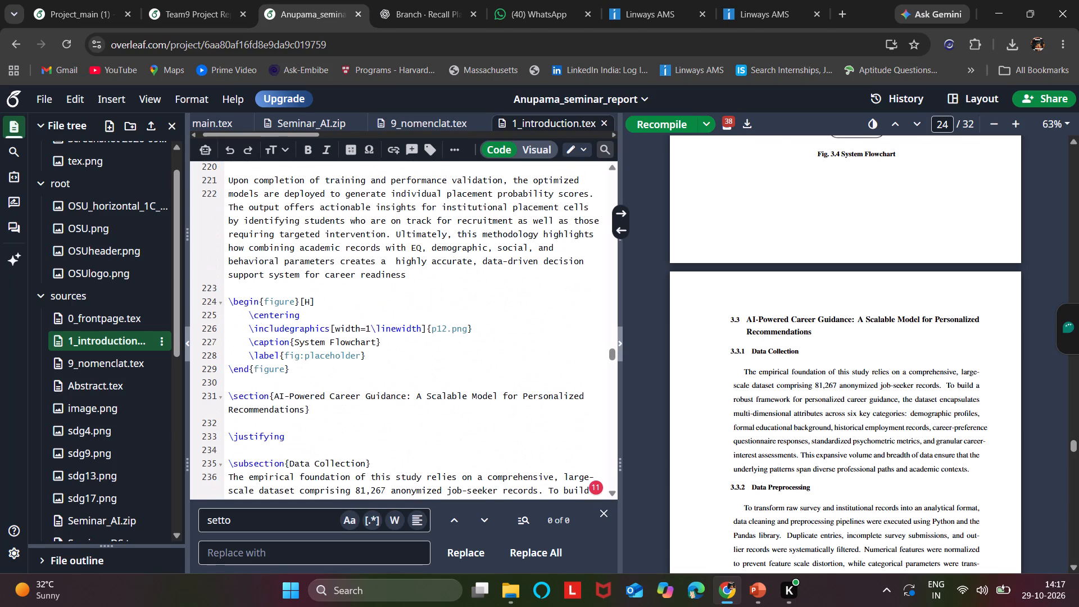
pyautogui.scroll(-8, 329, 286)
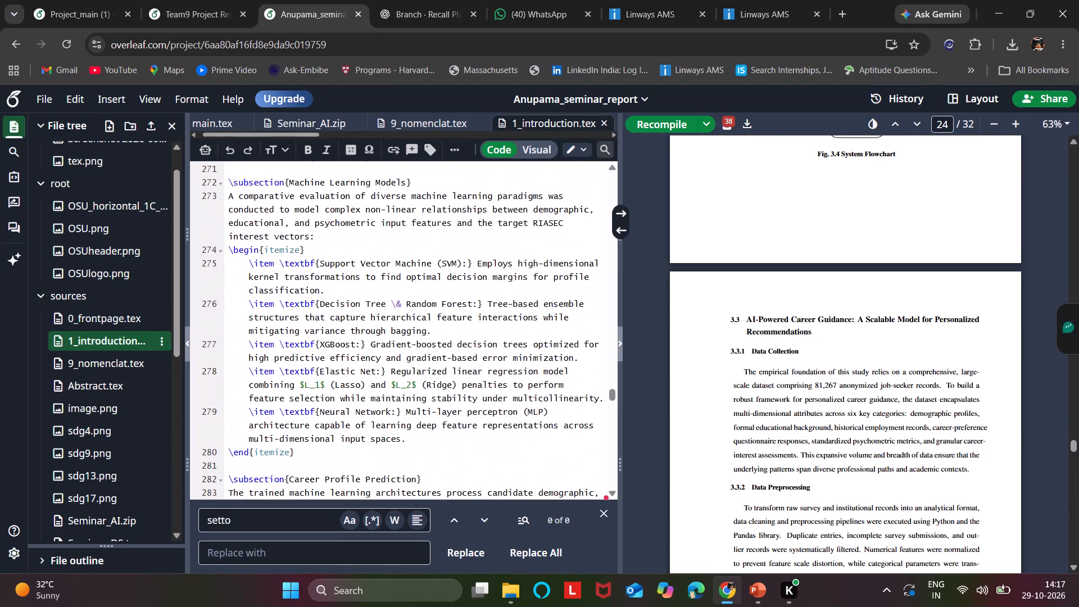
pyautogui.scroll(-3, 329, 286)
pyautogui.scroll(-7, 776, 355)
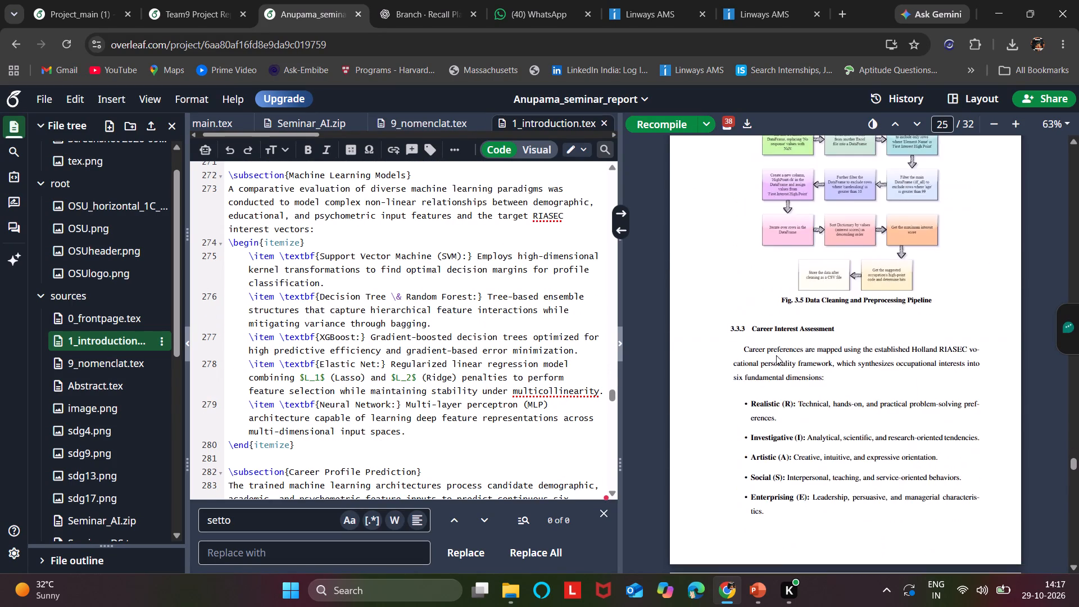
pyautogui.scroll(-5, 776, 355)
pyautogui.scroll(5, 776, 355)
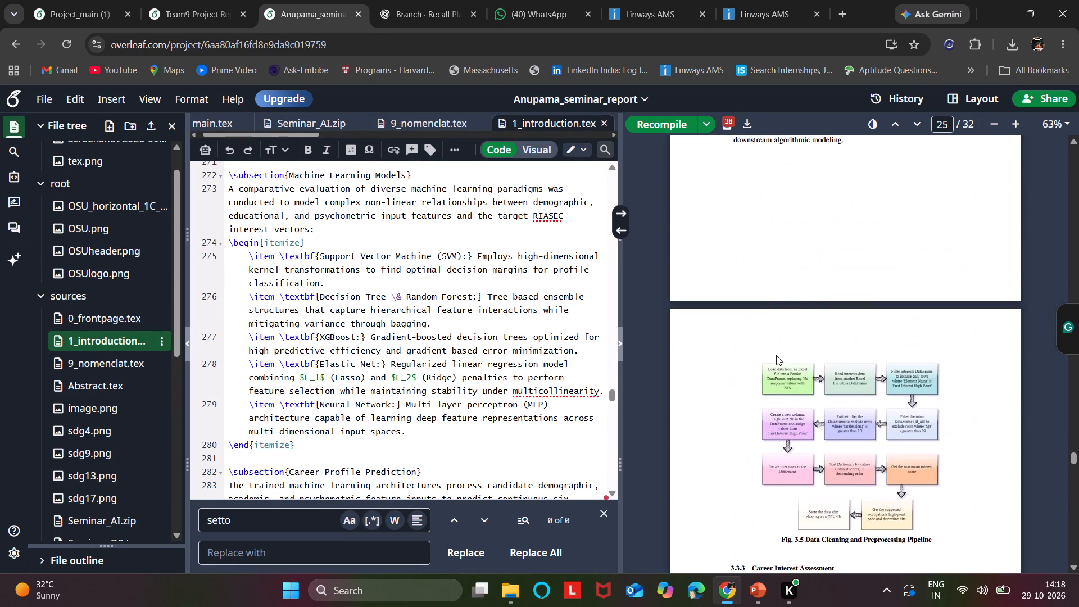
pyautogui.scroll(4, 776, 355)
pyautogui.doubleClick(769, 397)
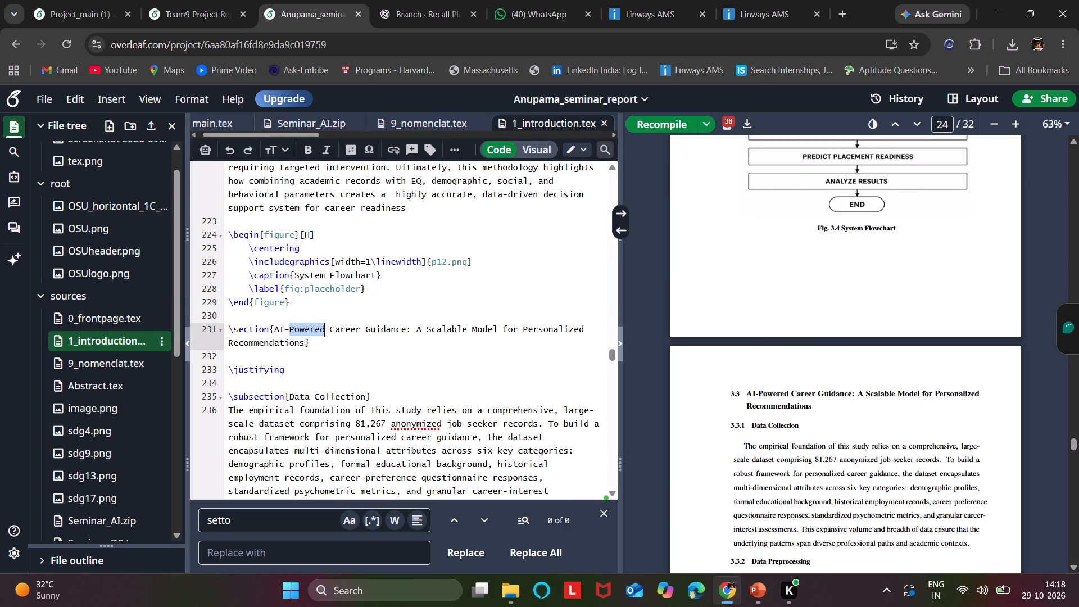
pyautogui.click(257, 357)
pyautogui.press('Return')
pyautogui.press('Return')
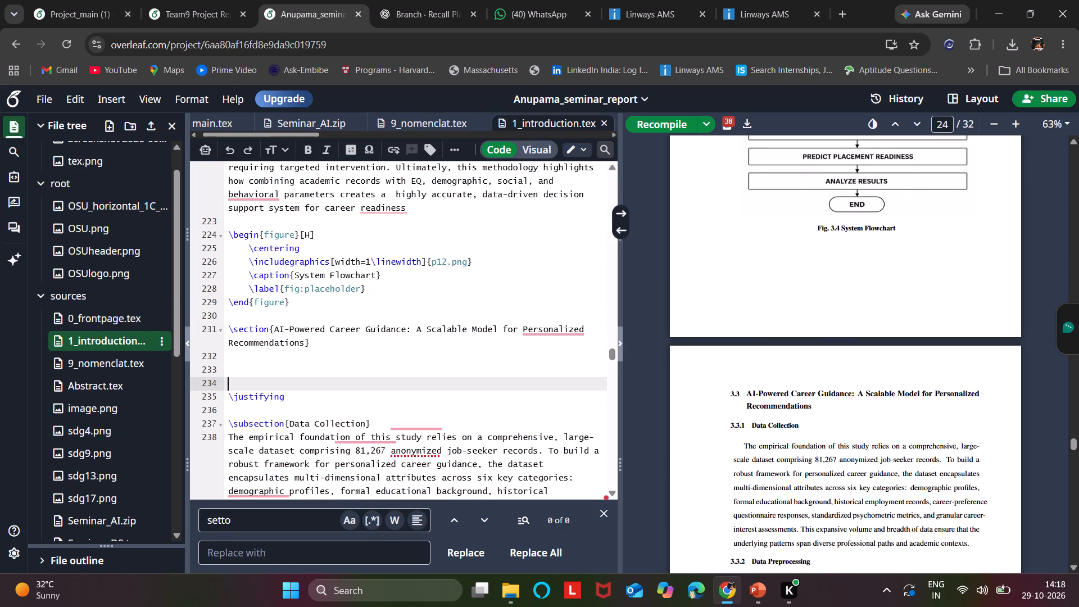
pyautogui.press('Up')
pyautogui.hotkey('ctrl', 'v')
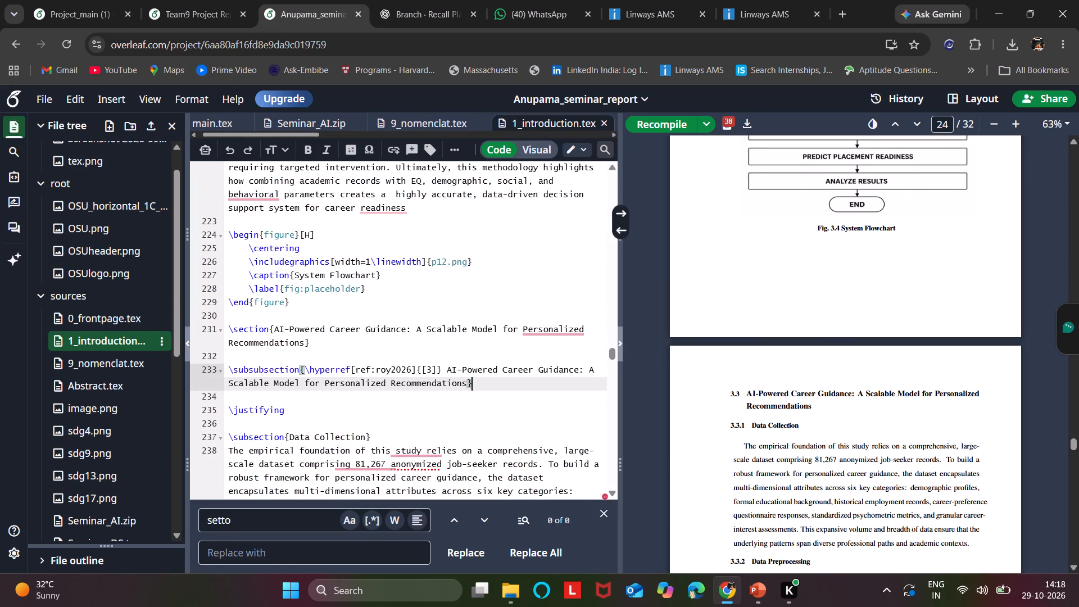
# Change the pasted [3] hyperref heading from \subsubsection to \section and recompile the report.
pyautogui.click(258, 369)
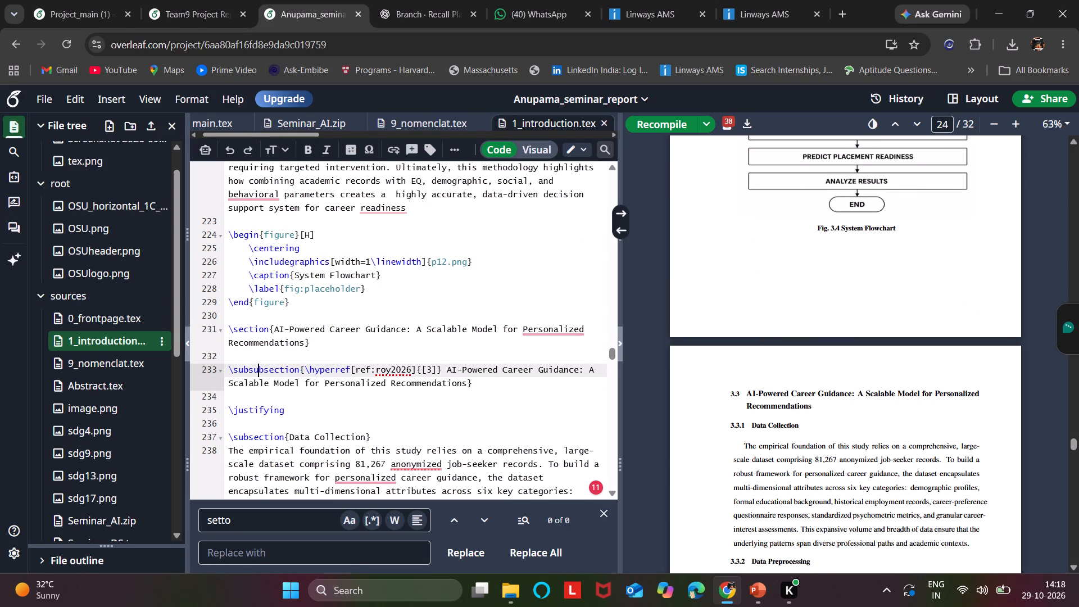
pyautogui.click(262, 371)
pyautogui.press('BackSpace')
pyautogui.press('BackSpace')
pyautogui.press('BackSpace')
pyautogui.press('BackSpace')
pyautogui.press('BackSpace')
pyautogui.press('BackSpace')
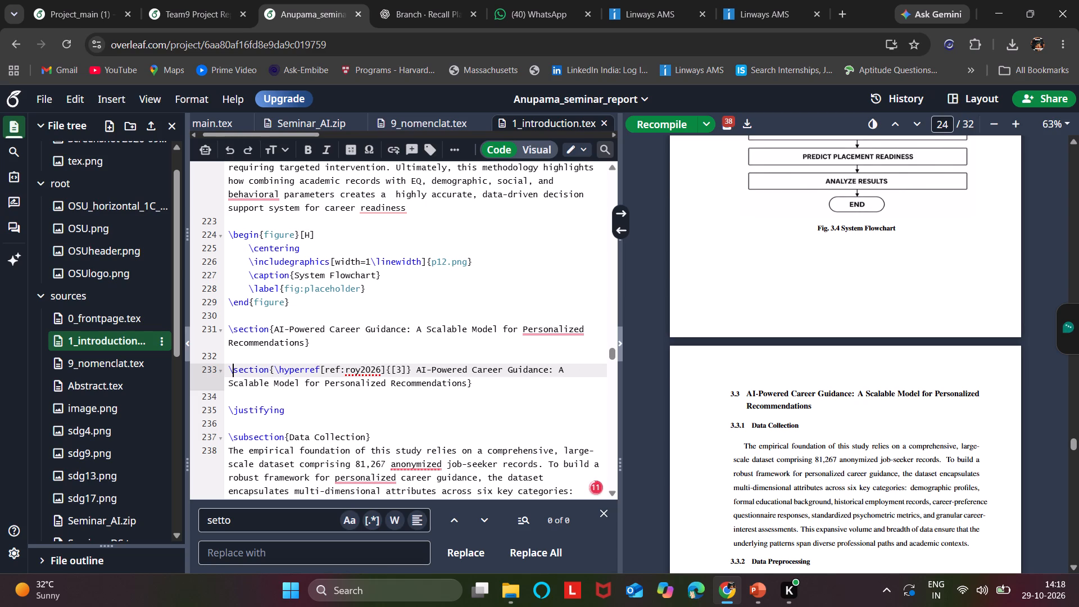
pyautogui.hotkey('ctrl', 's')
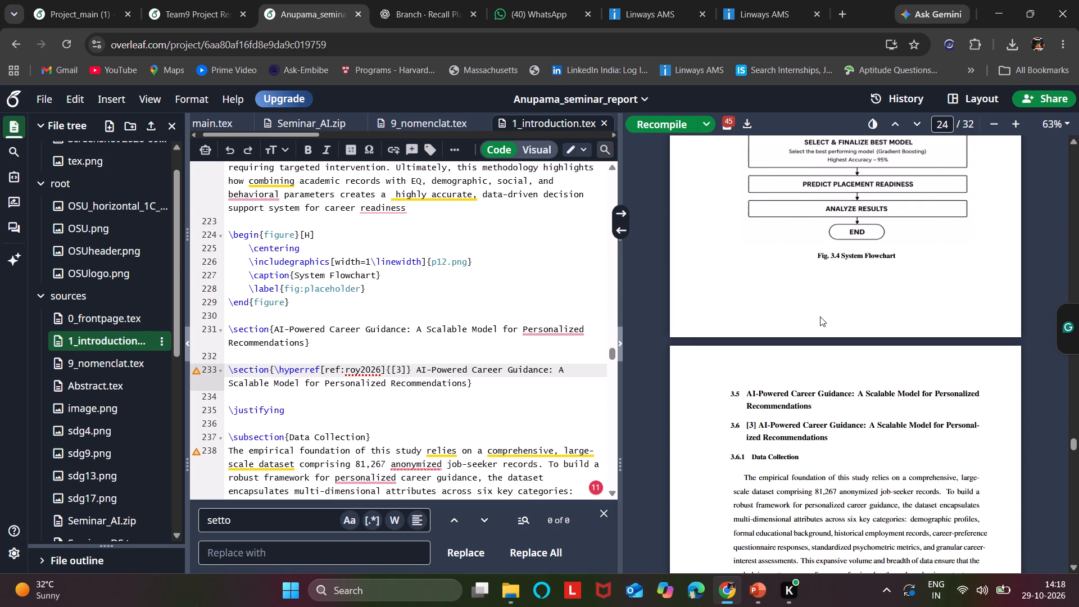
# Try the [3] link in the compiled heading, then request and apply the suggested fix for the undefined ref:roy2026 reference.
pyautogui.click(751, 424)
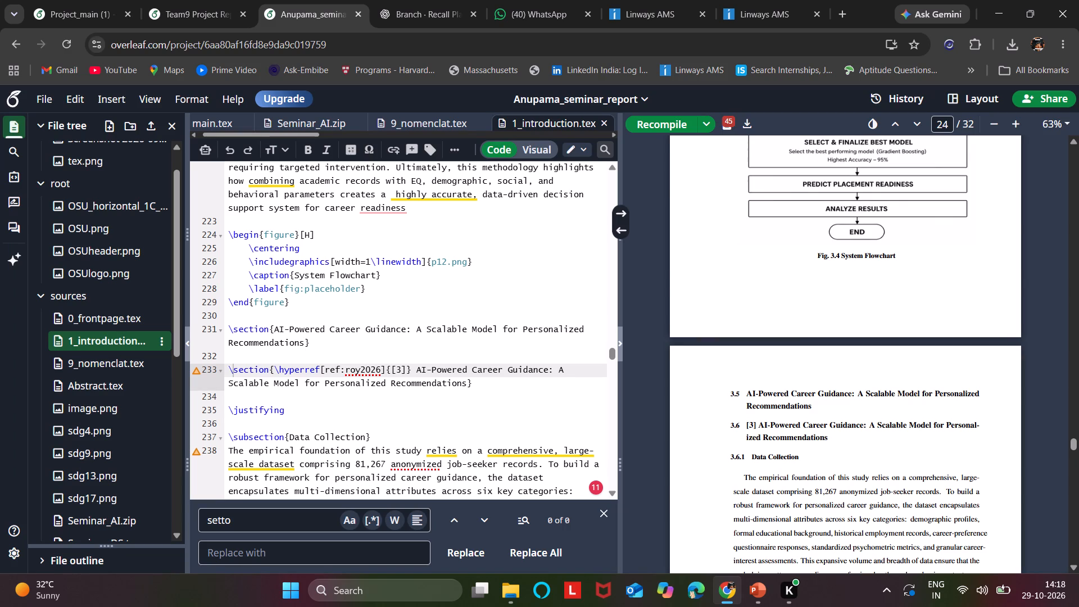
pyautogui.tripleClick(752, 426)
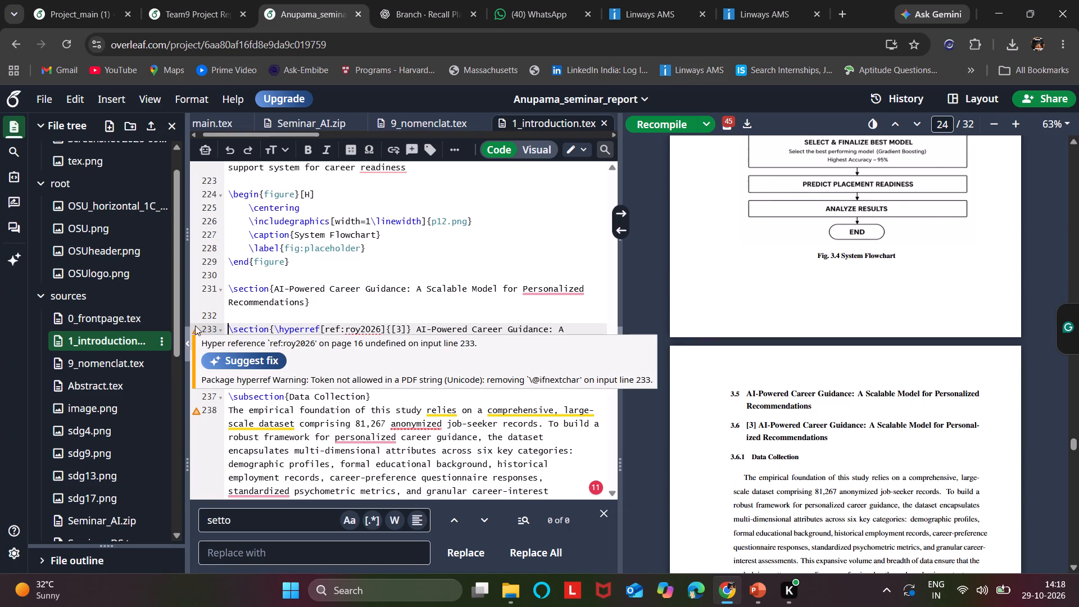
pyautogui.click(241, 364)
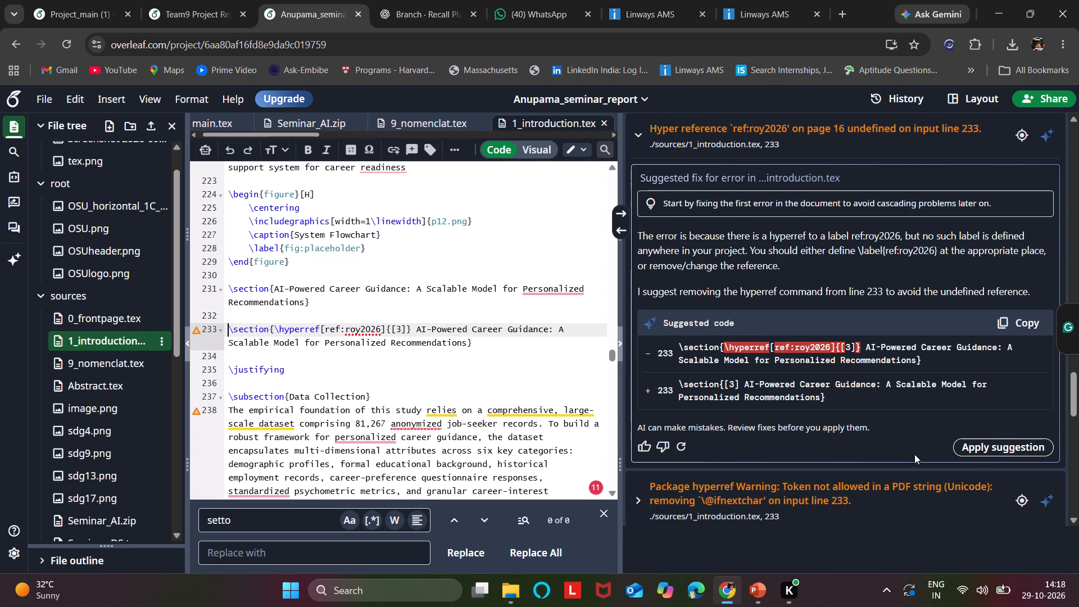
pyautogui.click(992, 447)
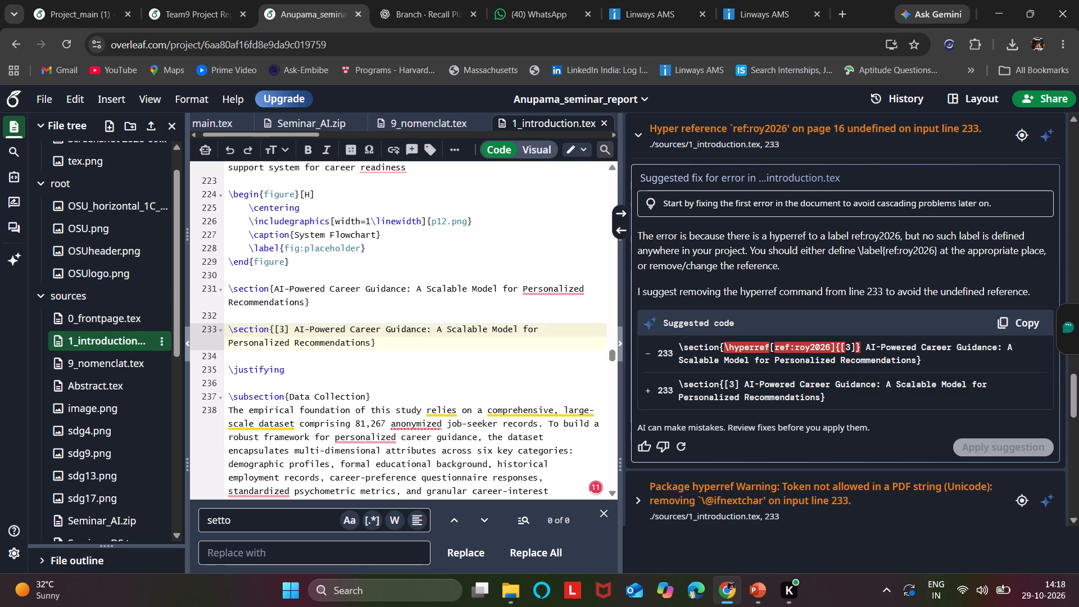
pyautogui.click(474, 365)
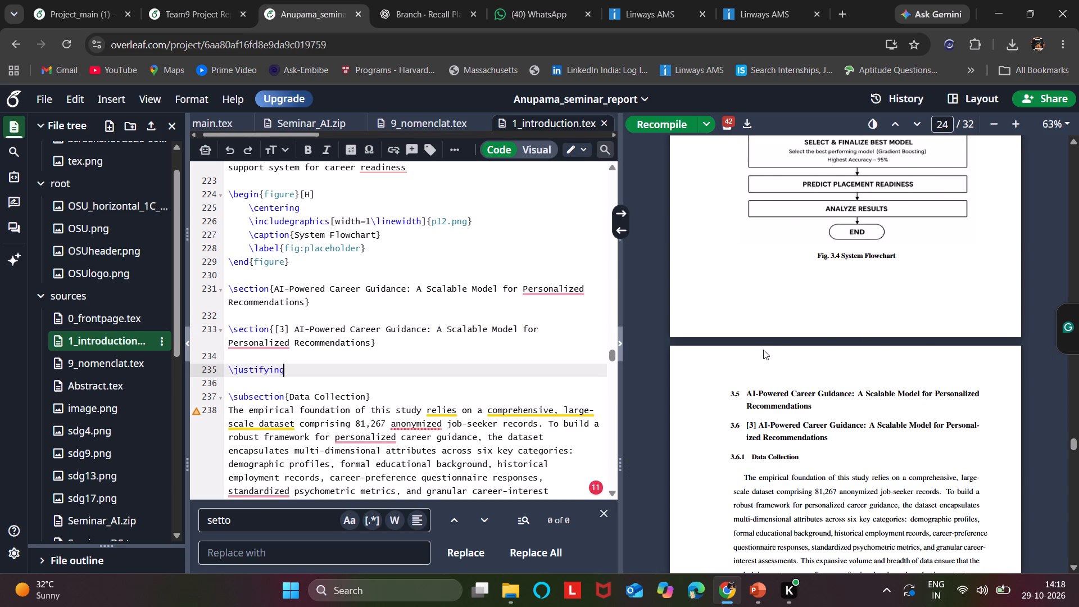
# Test whether [3] in the compiled section 3.6 heading links to its reference entry.
pyautogui.click(747, 427)
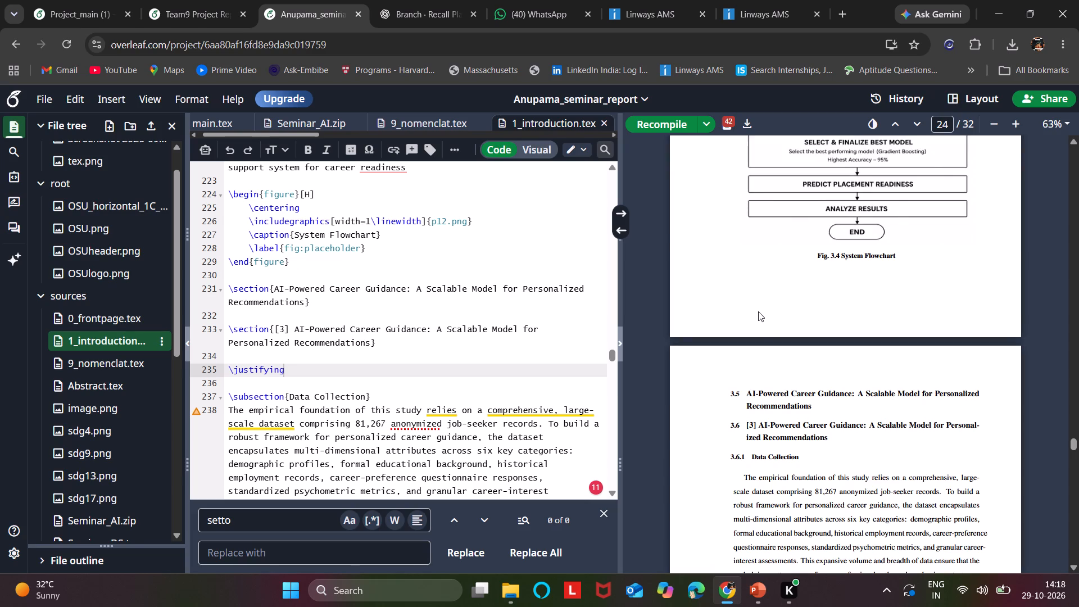
pyautogui.click(751, 426)
pyautogui.click(760, 438)
pyautogui.click(749, 428)
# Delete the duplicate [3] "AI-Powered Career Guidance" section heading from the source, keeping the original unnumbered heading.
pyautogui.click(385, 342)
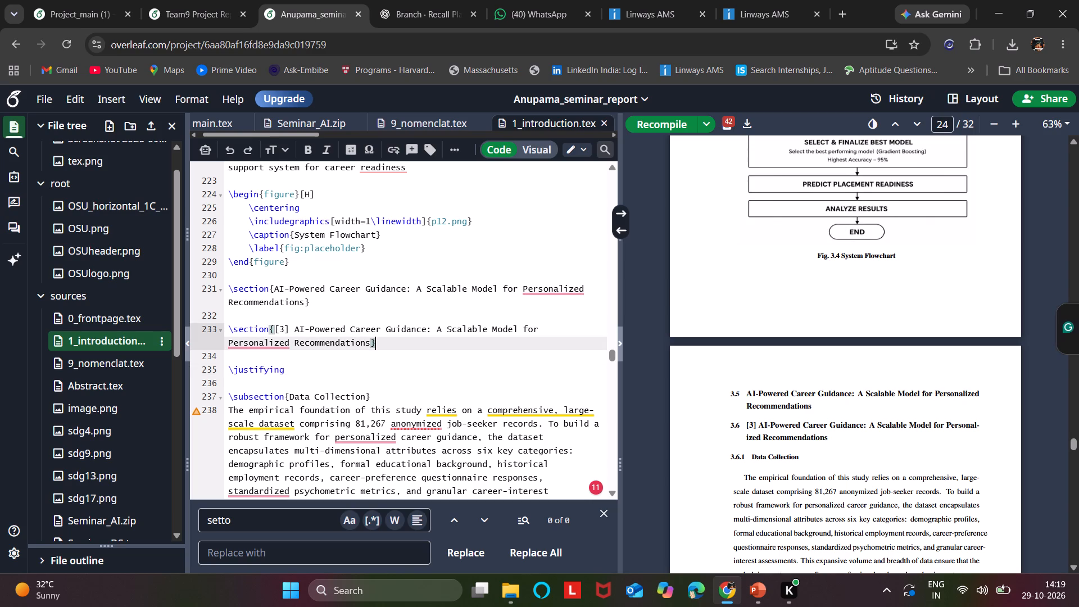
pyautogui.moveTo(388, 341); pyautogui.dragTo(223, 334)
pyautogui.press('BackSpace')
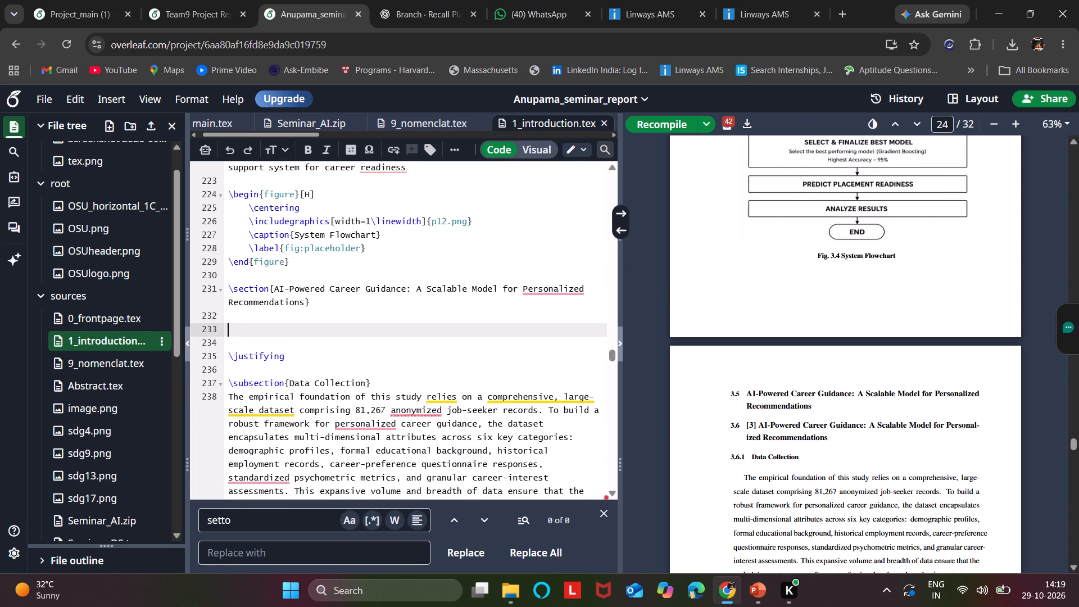
# Delete the [2] hyperref heading below the "Student Placement Probabilistic Assessment" section heading in the source.
pyautogui.scroll(1, 306, 287)
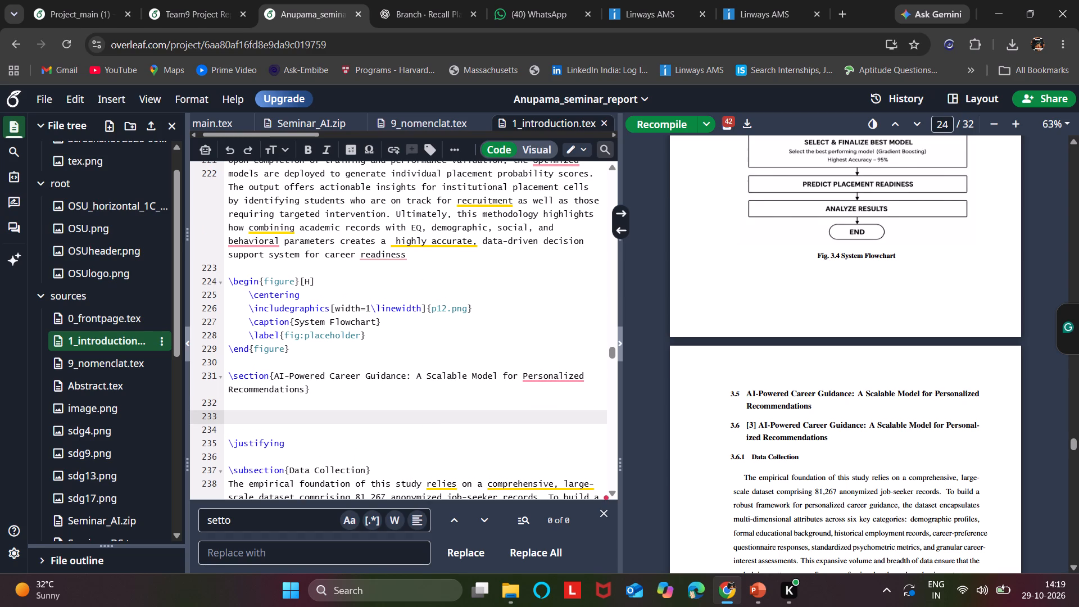
pyautogui.scroll(10, 370, 341)
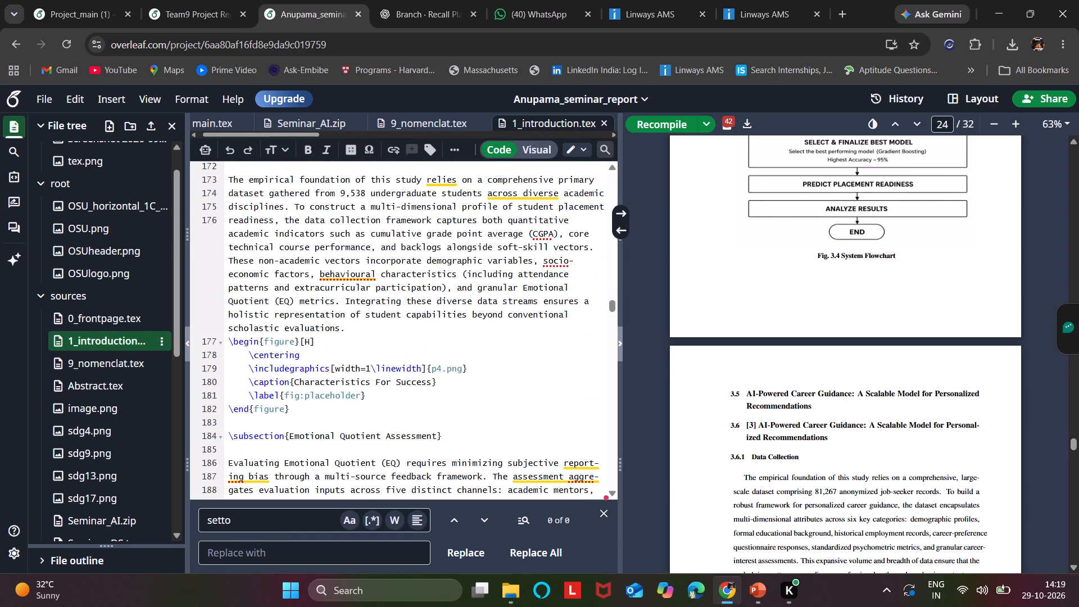
pyautogui.scroll(4, 370, 341)
pyautogui.scroll(-1, 370, 341)
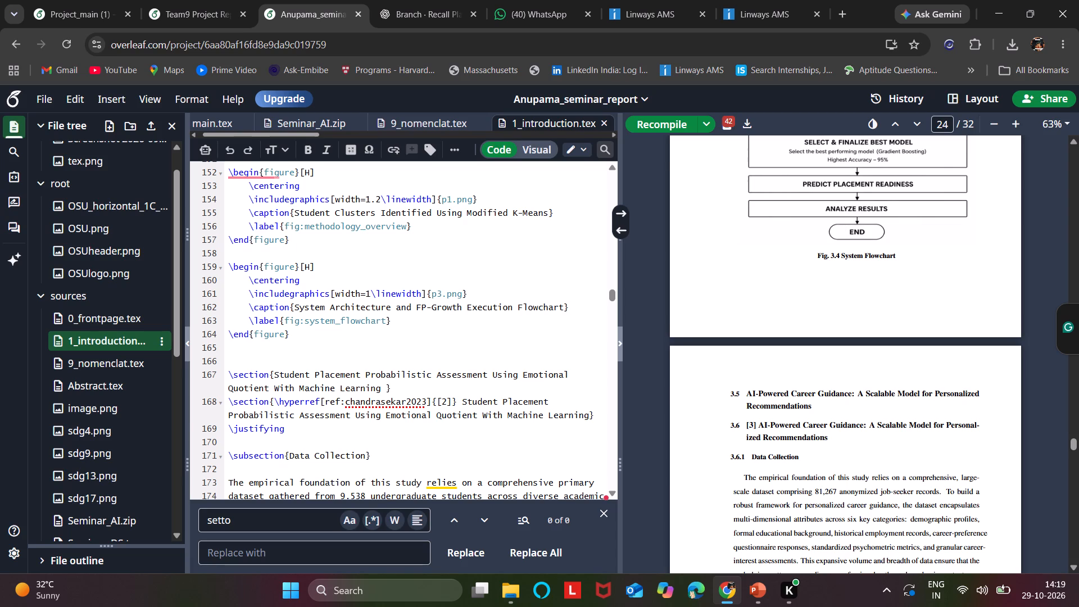
pyautogui.moveTo(597, 411); pyautogui.dragTo(232, 406)
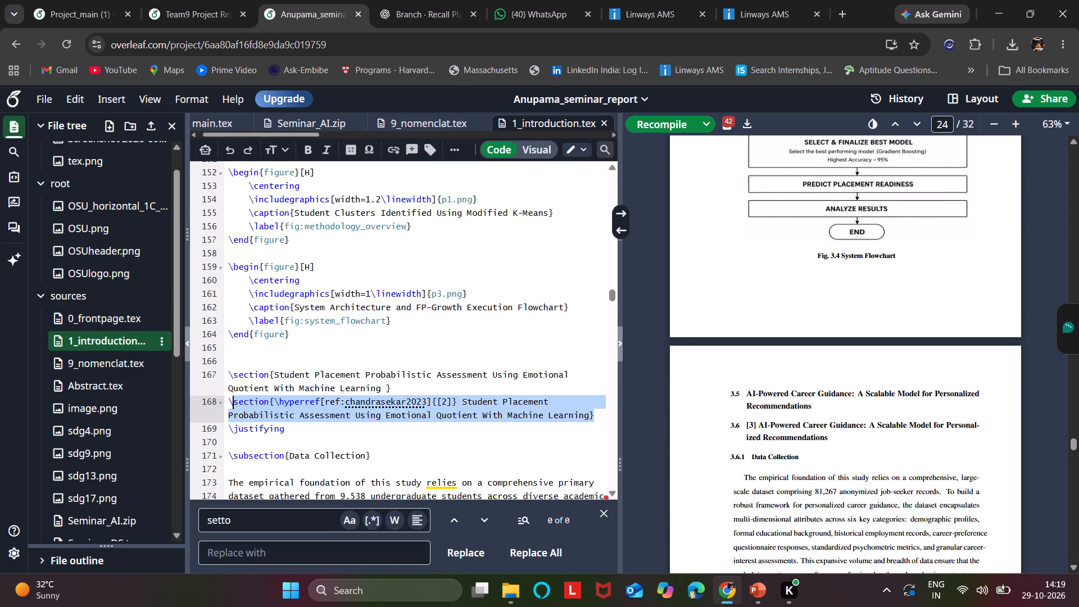
pyautogui.moveTo(232, 406); pyautogui.dragTo(232, 406)
pyautogui.press('BackSpace')
pyautogui.press('BackSpace')
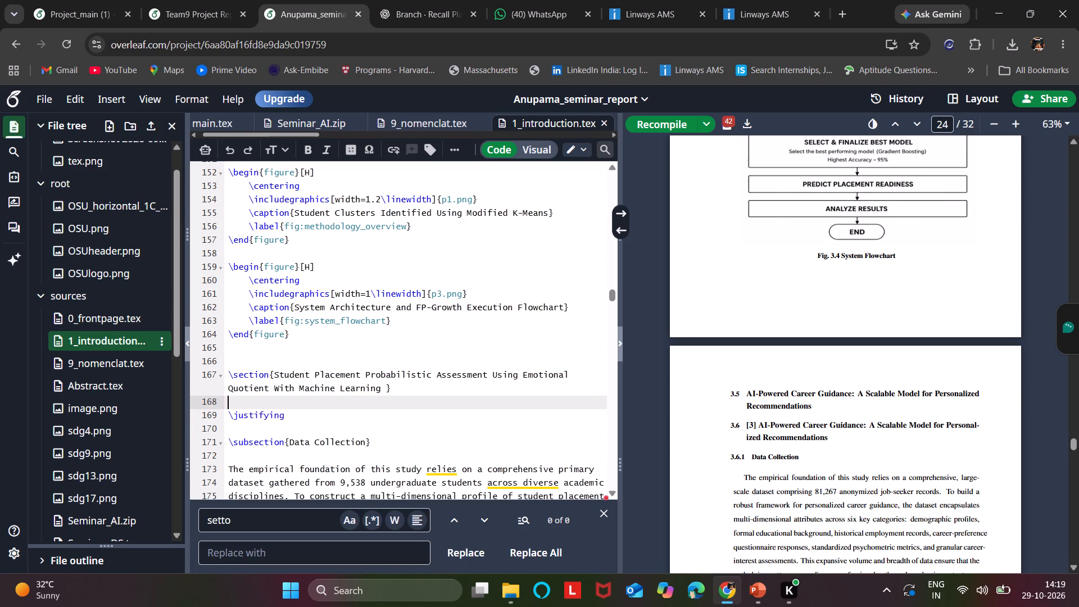
# Delete the [1] hyperref duplicate heading below the "Impact of Practical Skills on Academic Performance" section heading in the Methodology chapter source.
pyautogui.scroll(7, 405, 205)
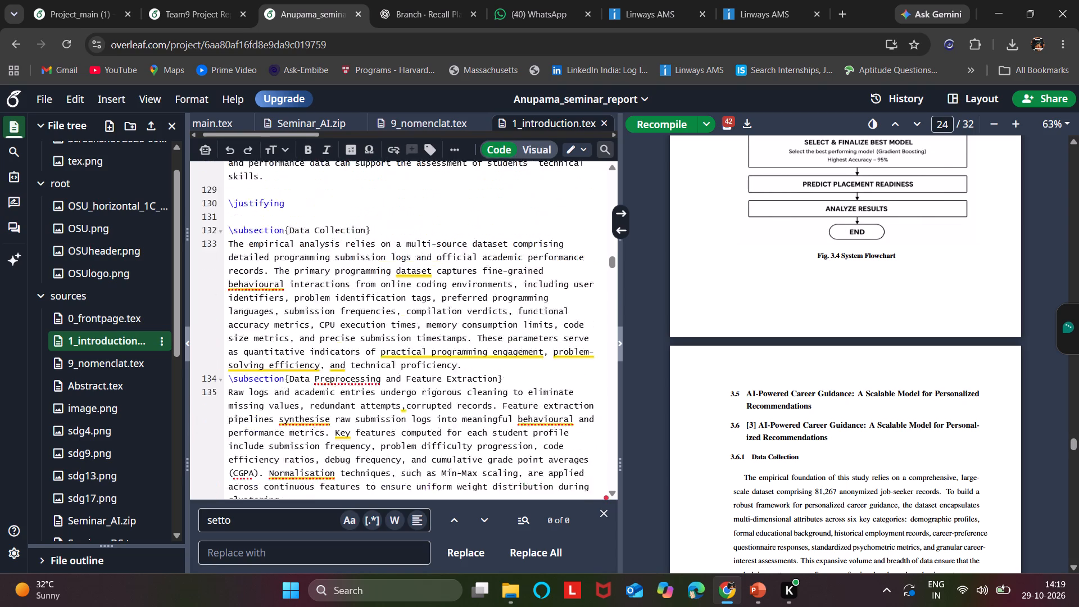
pyautogui.scroll(6, 405, 205)
pyautogui.scroll(-1, 405, 205)
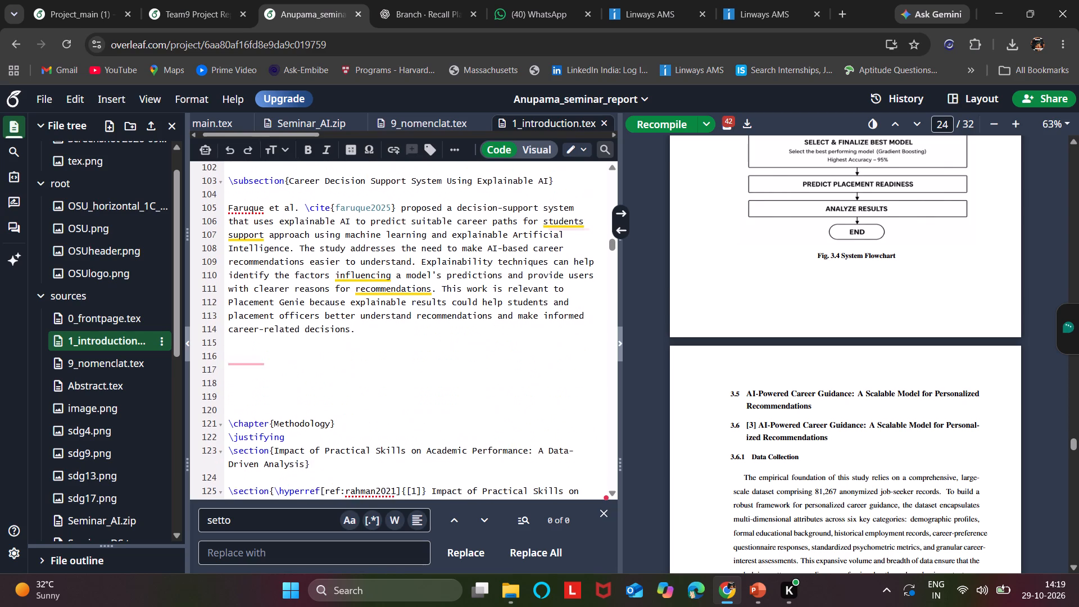
pyautogui.scroll(-2, 405, 205)
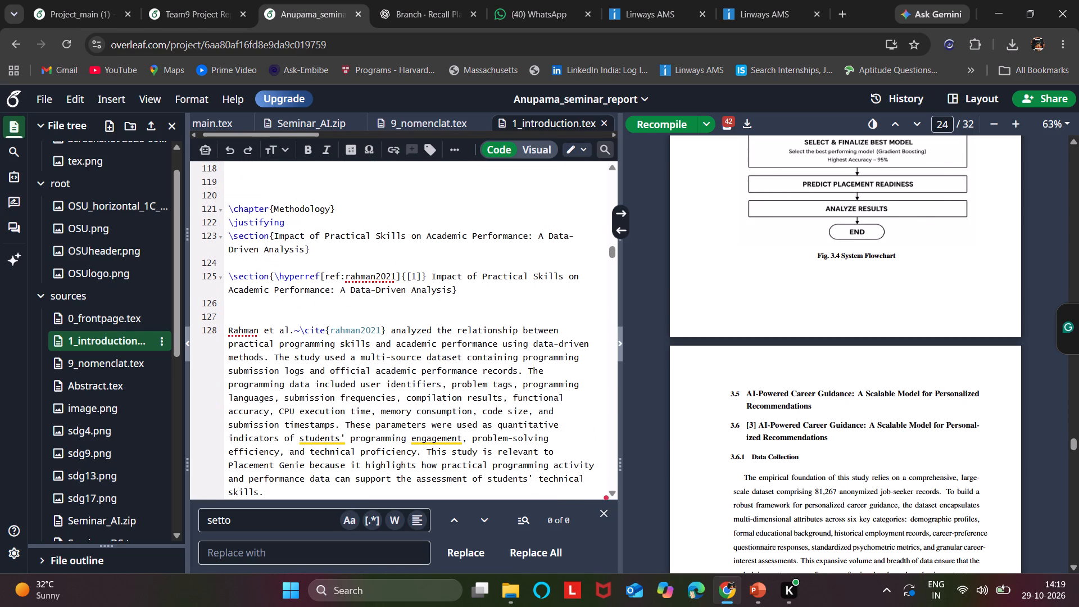
pyautogui.moveTo(468, 296); pyautogui.dragTo(205, 275)
pyautogui.press('BackSpace')
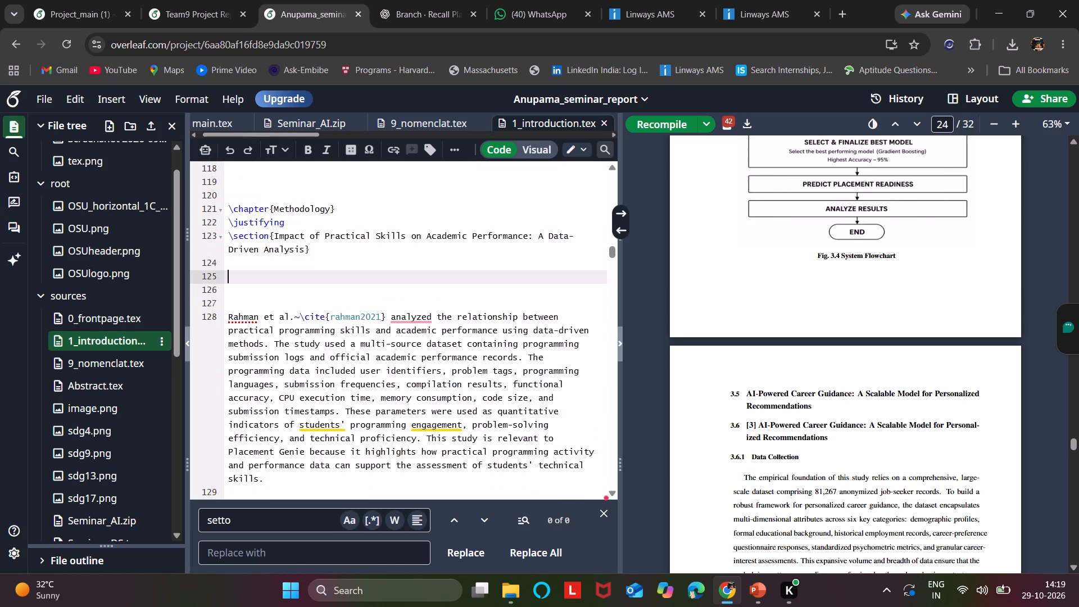
pyautogui.scroll(2, 322, 259)
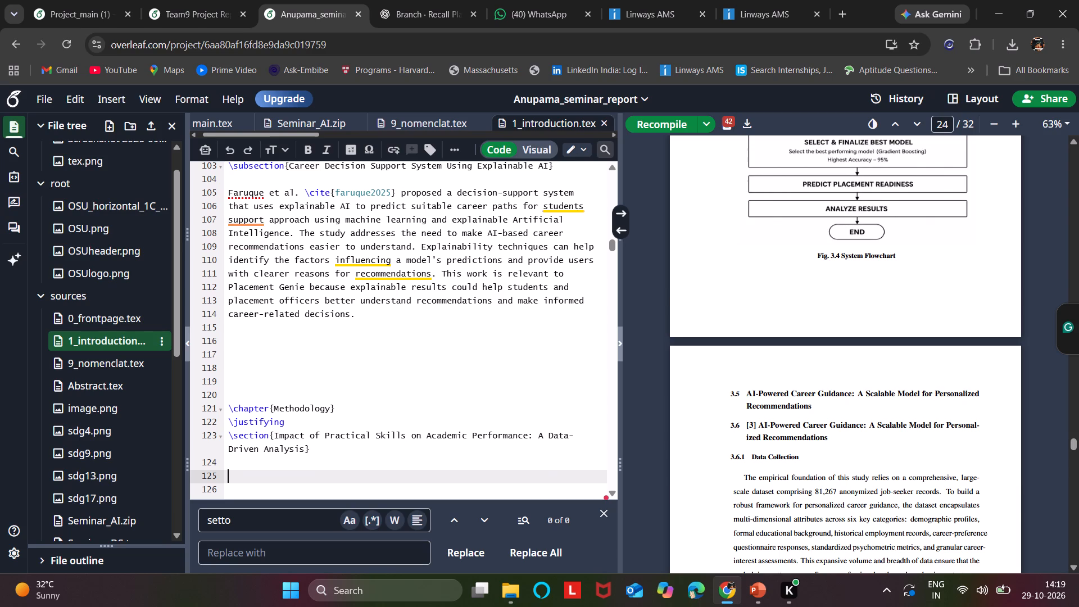
pyautogui.click(223, 192)
pyautogui.moveTo(227, 191); pyautogui.dragTo(407, 192)
pyautogui.hotkey('ctrl', 'c')
pyautogui.click(404, 0)
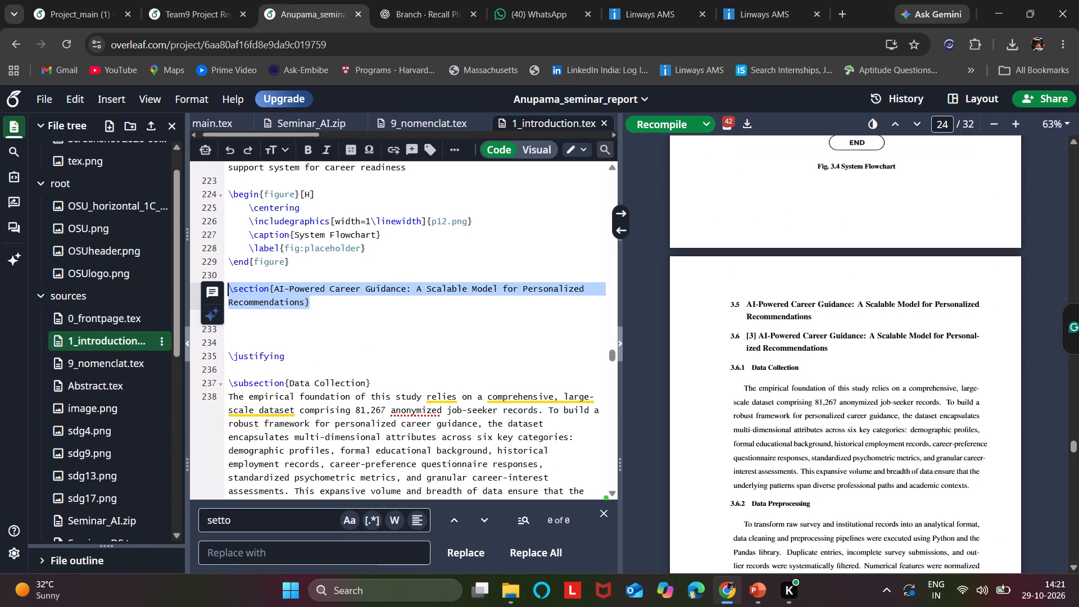
pyautogui.click(290, 330)
pyautogui.hotkey('ctrl', 'v')
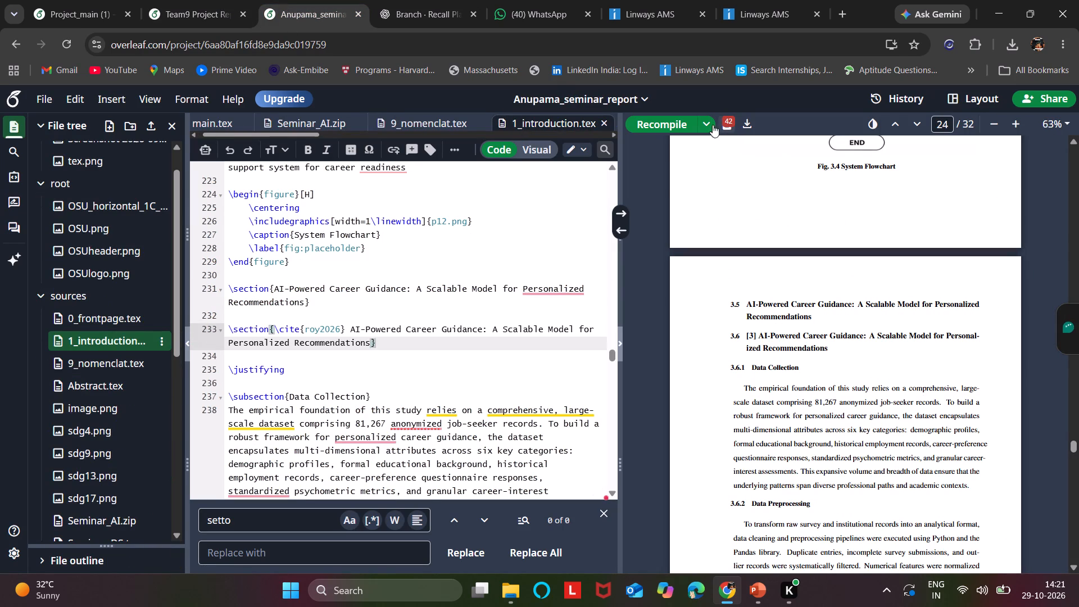
# Recompile the seminar report with the new cited section headings.
pyautogui.click(667, 119)
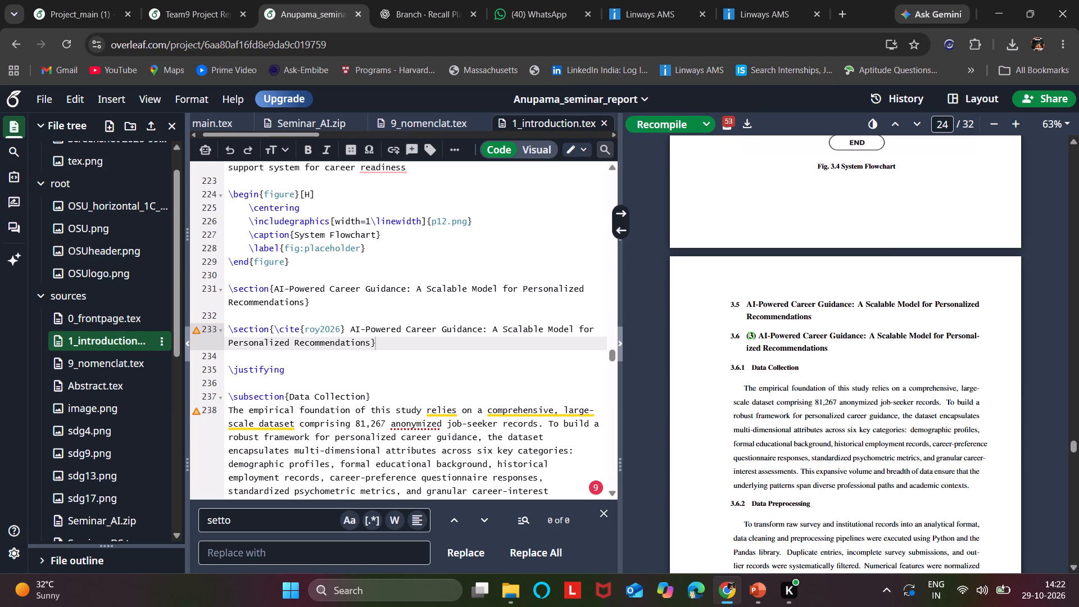
# Delete the original uncited "AI-Powered Career Guidance: A Scalable Model for Personalized Recommendations" section heading from the source.
pyautogui.moveTo(323, 308); pyautogui.dragTo(285, 305)
pyautogui.moveTo(285, 305); pyautogui.dragTo(229, 295)
pyautogui.press('BackSpace')
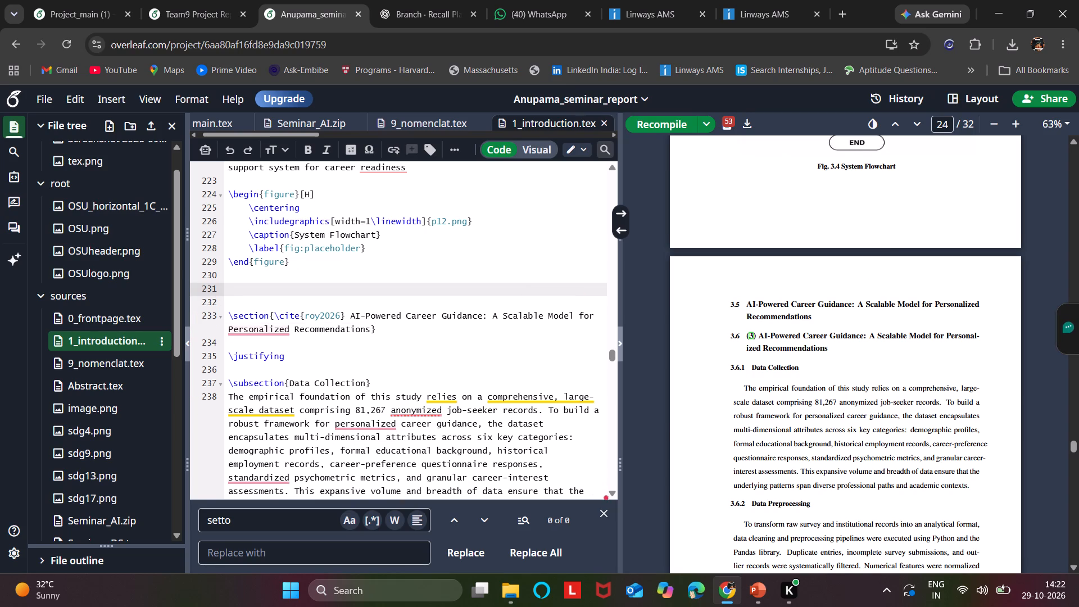
# Follow the citation link in the compiled "AI-Powered Career Guidance" heading to the references, and examine the headings at the start of Chapter 3.
pyautogui.scroll(4, 292, 250)
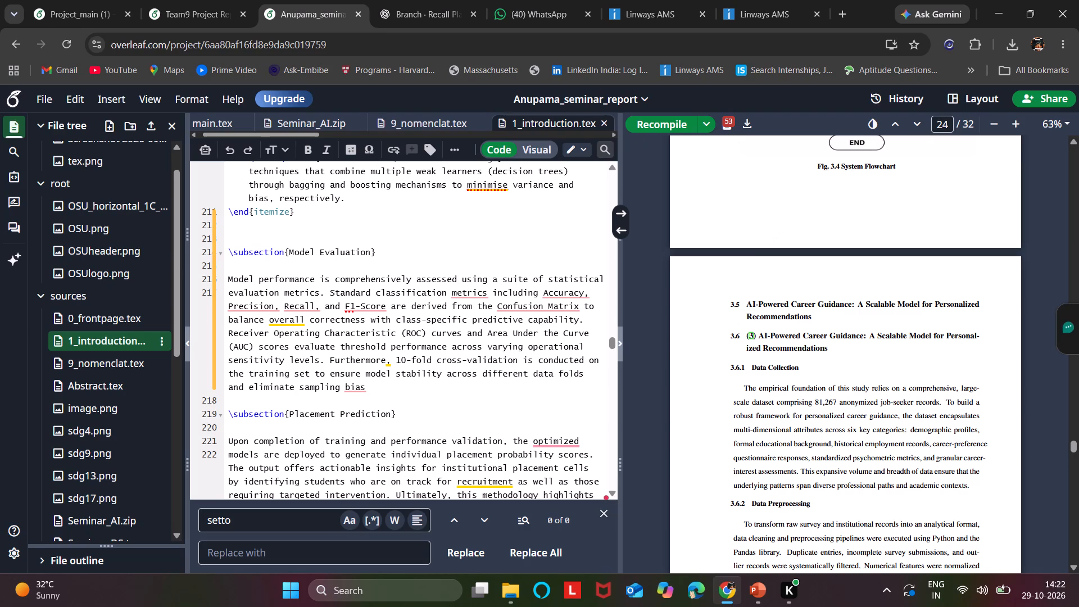
pyautogui.click(747, 337)
pyautogui.click(750, 337)
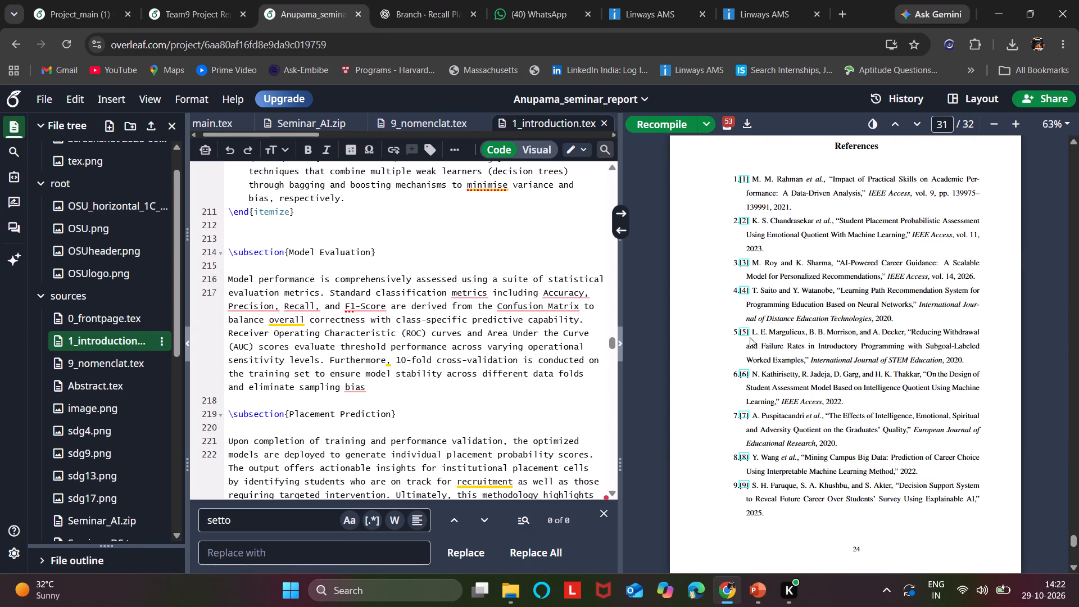
pyautogui.scroll(8, 797, 262)
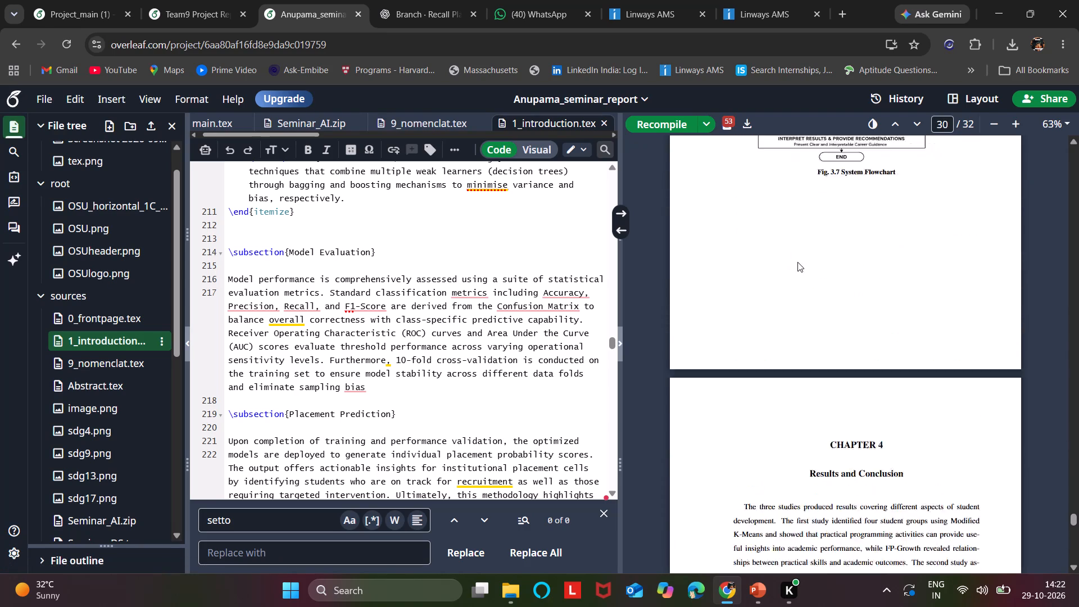
pyautogui.scroll(15, 797, 262)
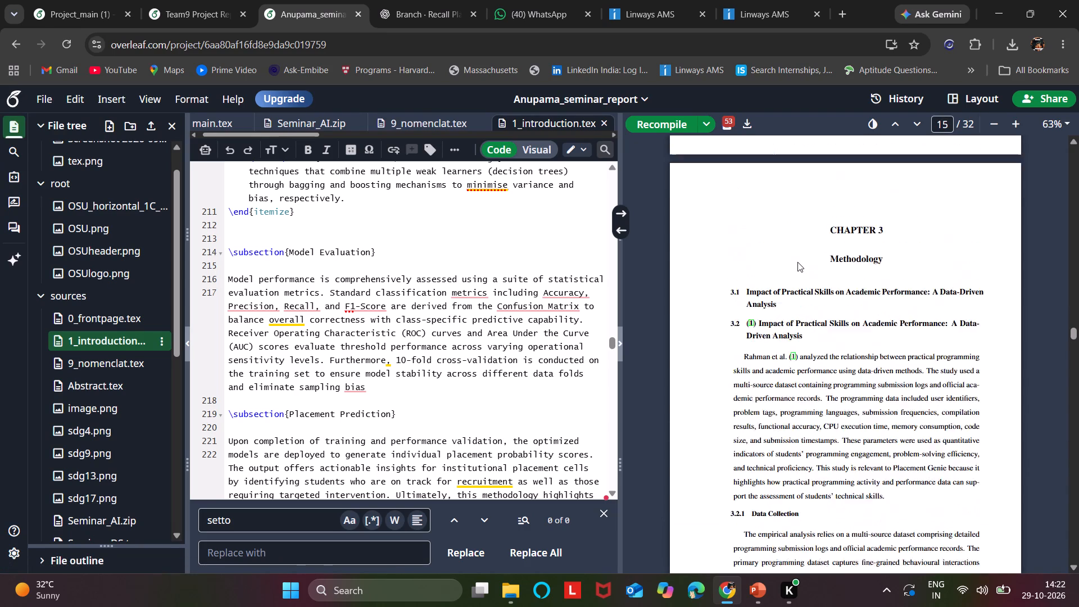
pyautogui.scroll(2, 797, 262)
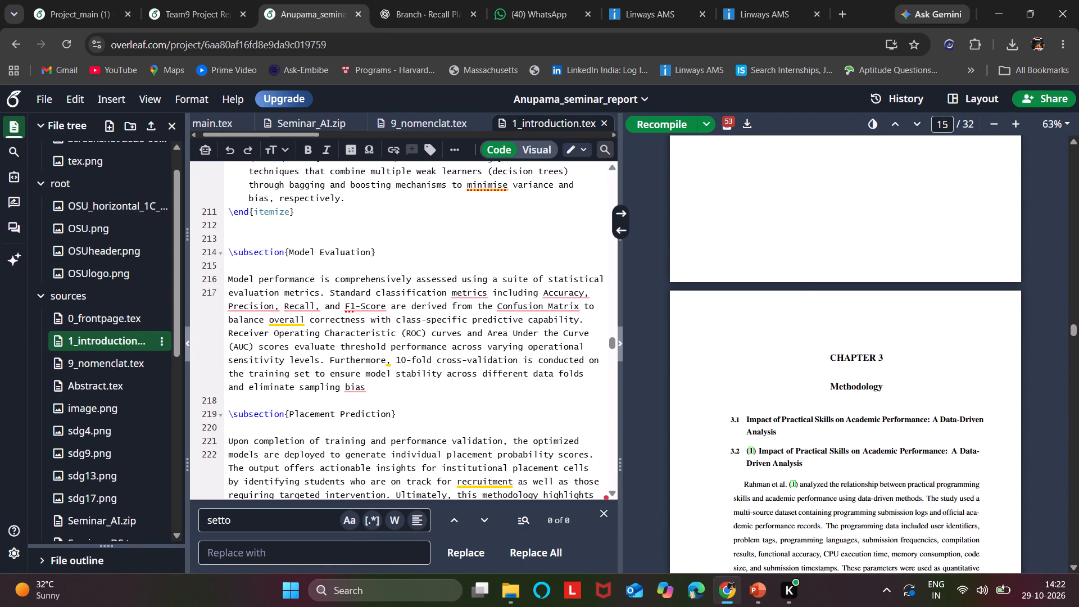
# Locate Chapter 3's first section heading in the LaTeX source and examine the compiled Chapter 3 headings and the text up to the conclusion.
pyautogui.doubleClick(767, 428)
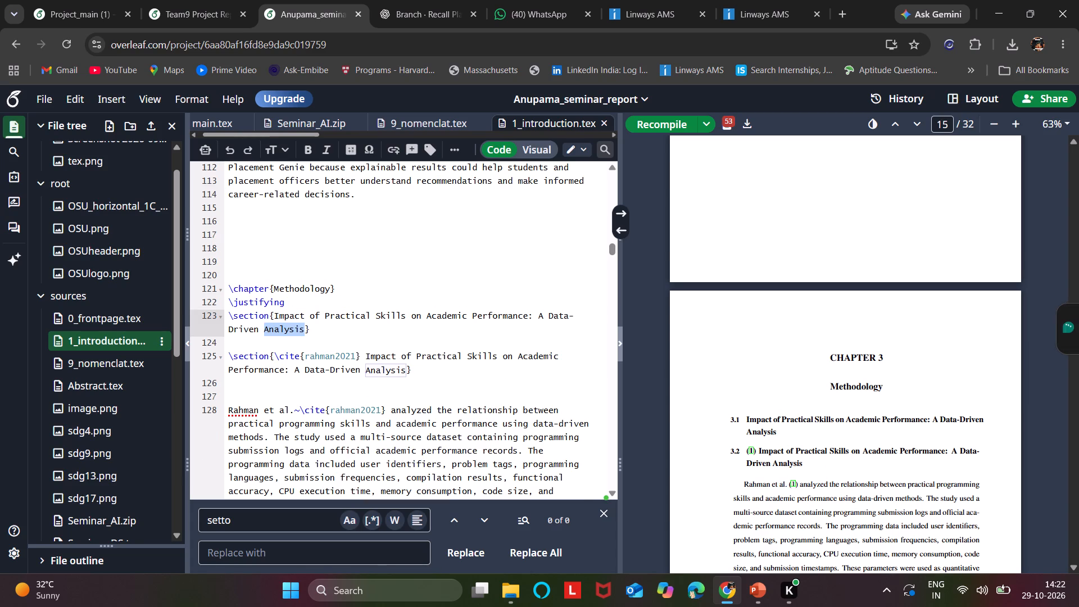
pyautogui.scroll(-2, 839, 493)
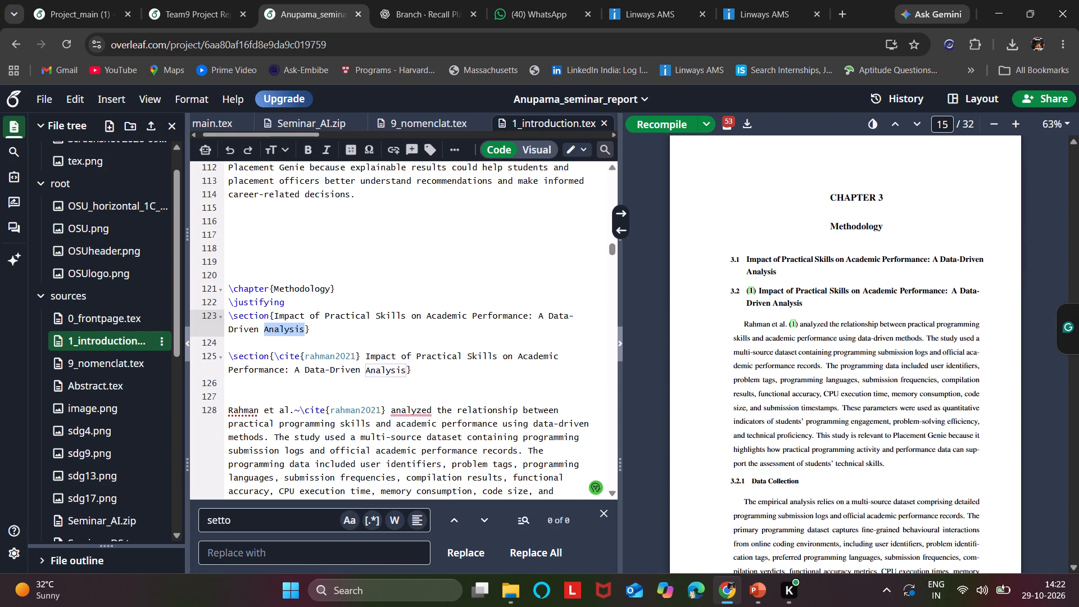
pyautogui.scroll(-1, 699, 364)
pyautogui.scroll(-2, 891, 315)
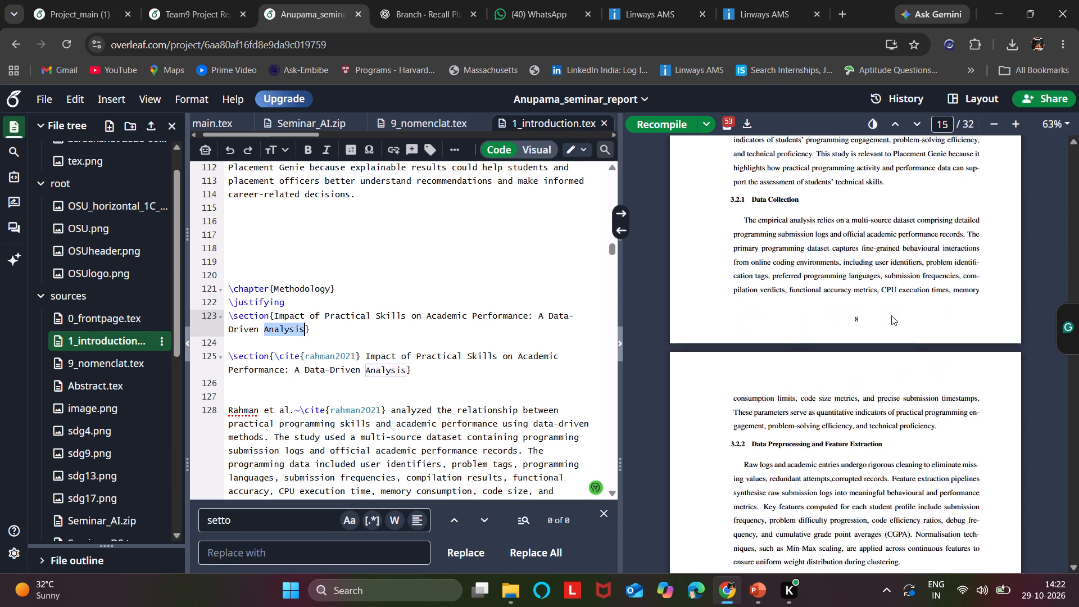
pyautogui.scroll(-13, 891, 315)
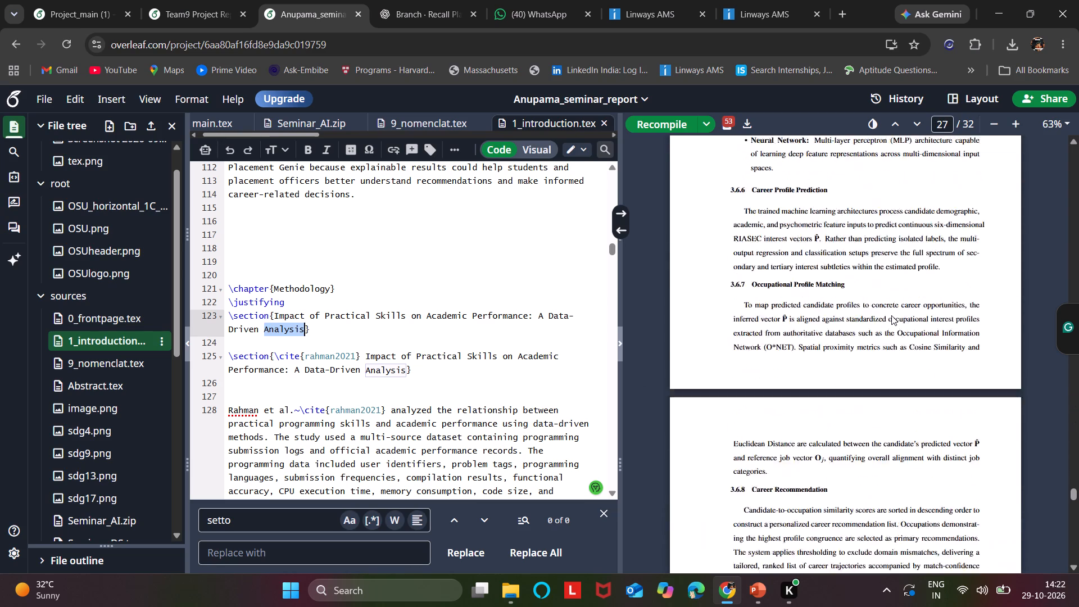
pyautogui.scroll(-13, 891, 315)
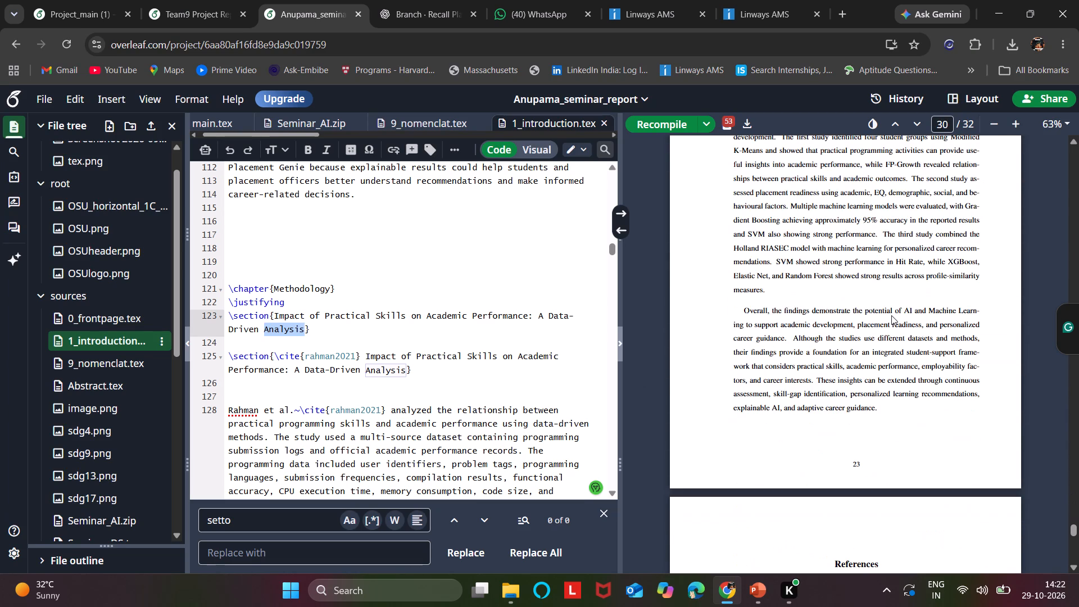
pyautogui.scroll(5, 891, 315)
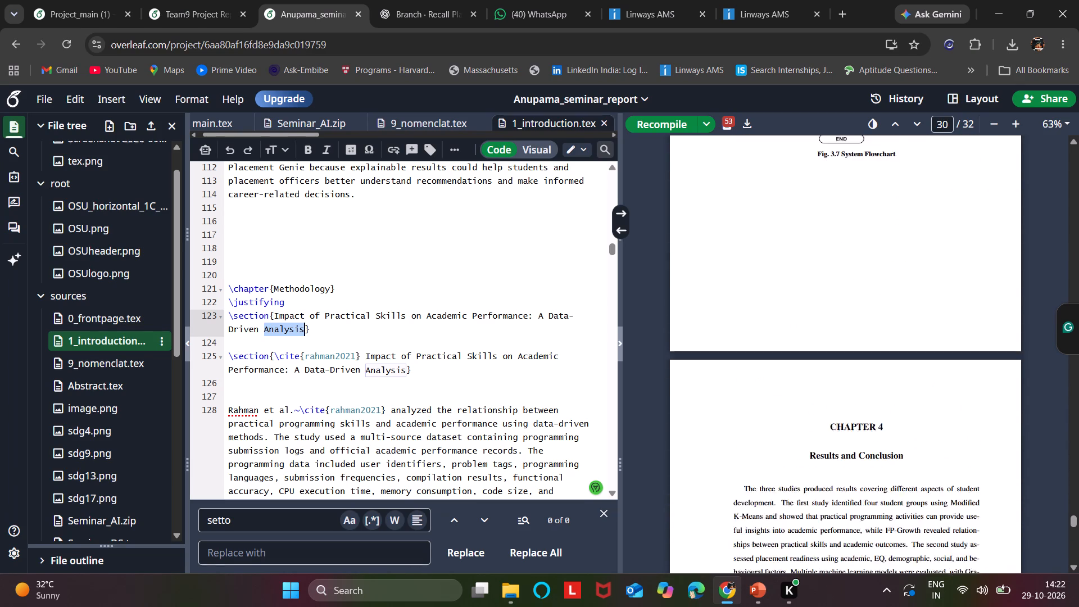
pyautogui.scroll(7, 891, 315)
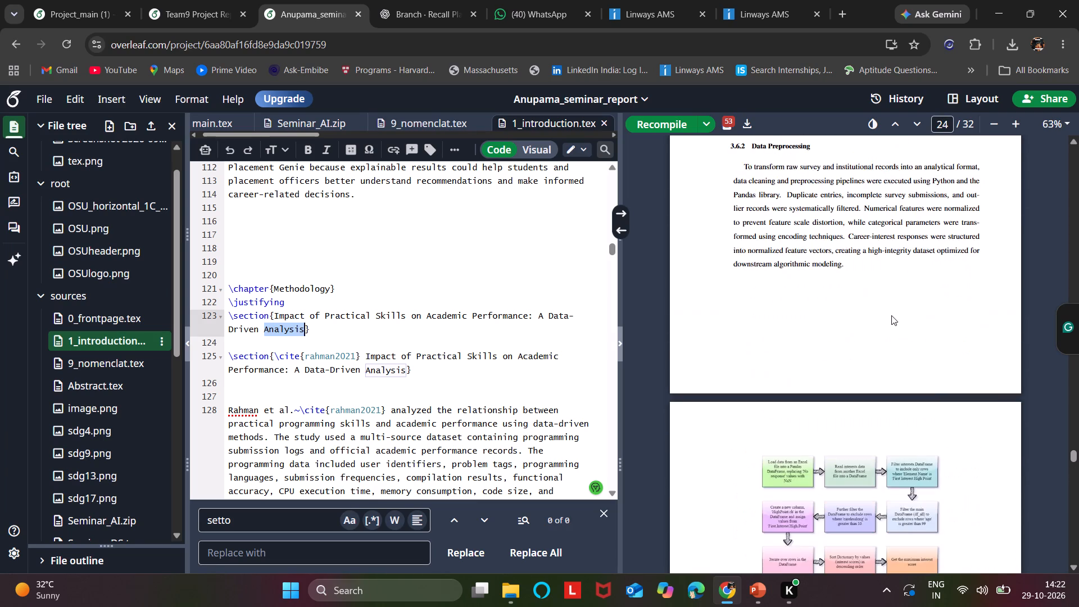
pyautogui.scroll(5, 891, 315)
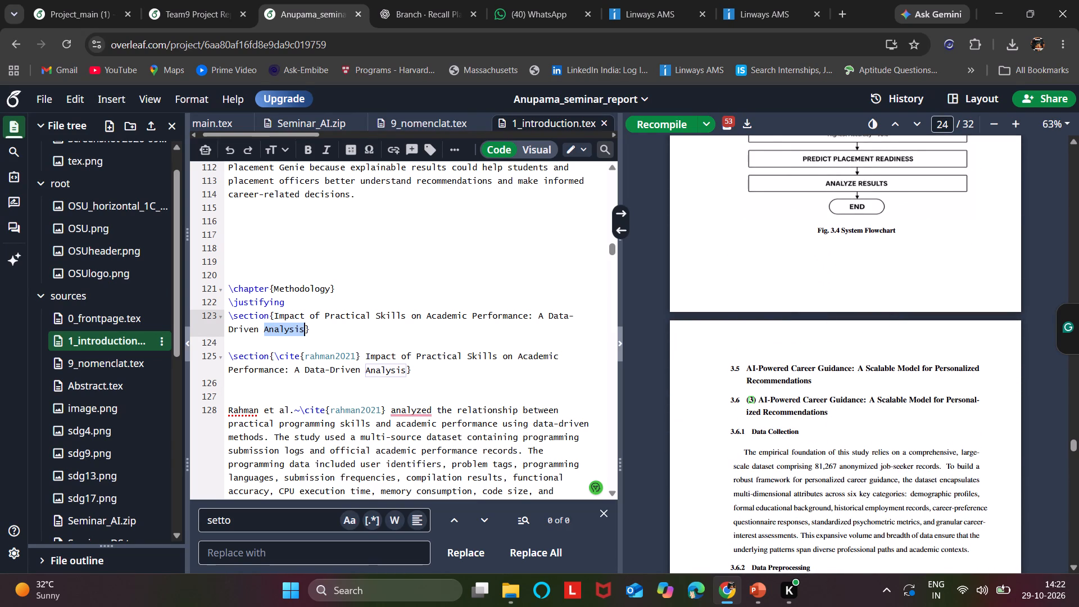
pyautogui.scroll(12, 871, 309)
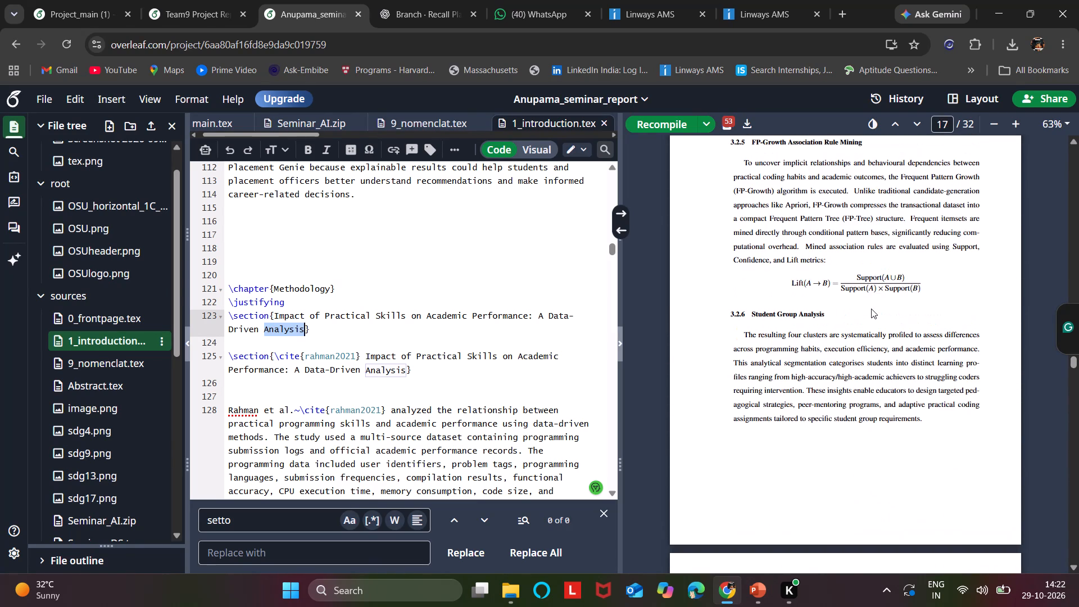
pyautogui.scroll(11, 871, 309)
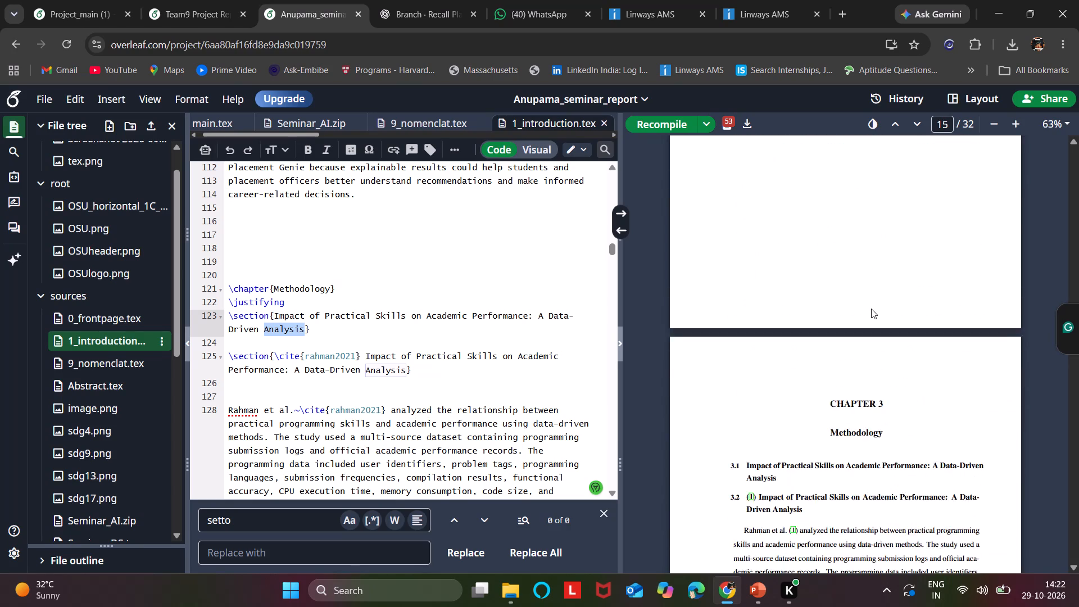
pyautogui.scroll(-3, 871, 309)
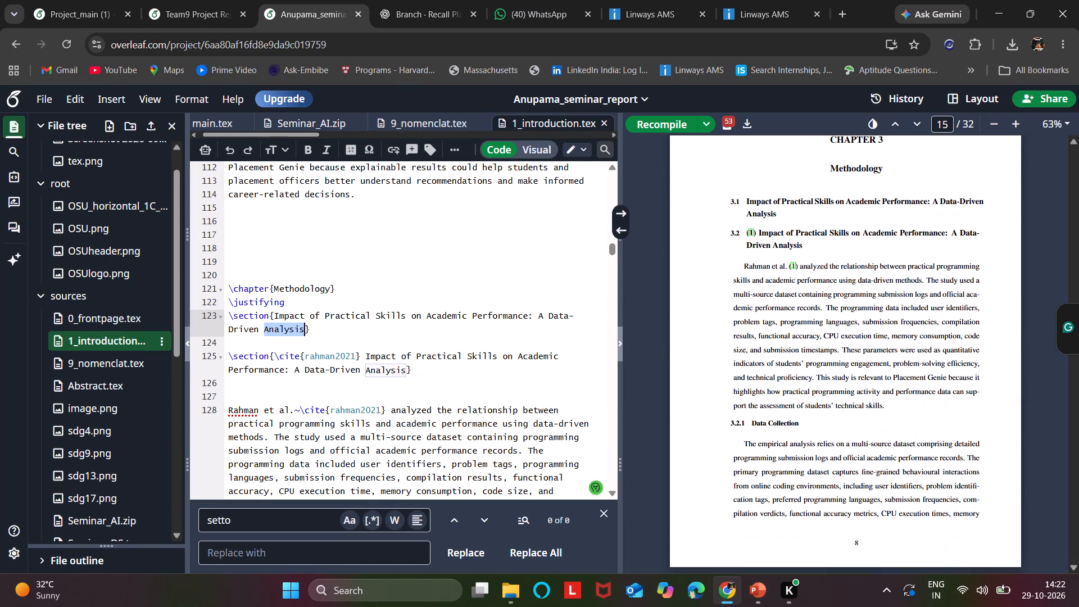
pyautogui.scroll(-1, 871, 309)
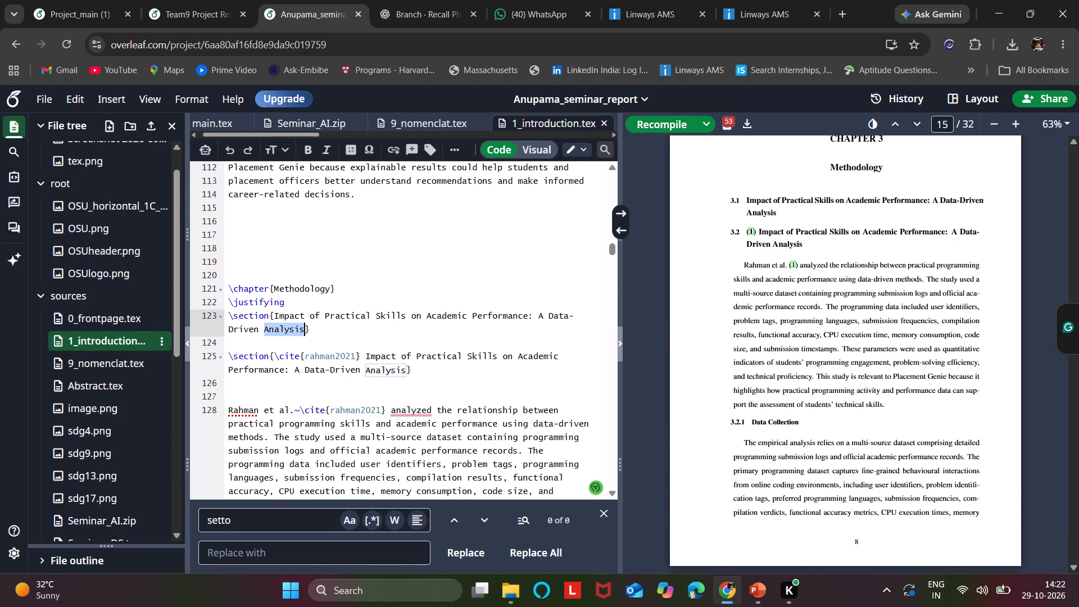
# Delete the original uncited "Impact of Practical Skills on Academic Performance: A Data-Driven Analysis" section heading from the source.
pyautogui.moveTo(324, 329); pyautogui.dragTo(231, 319)
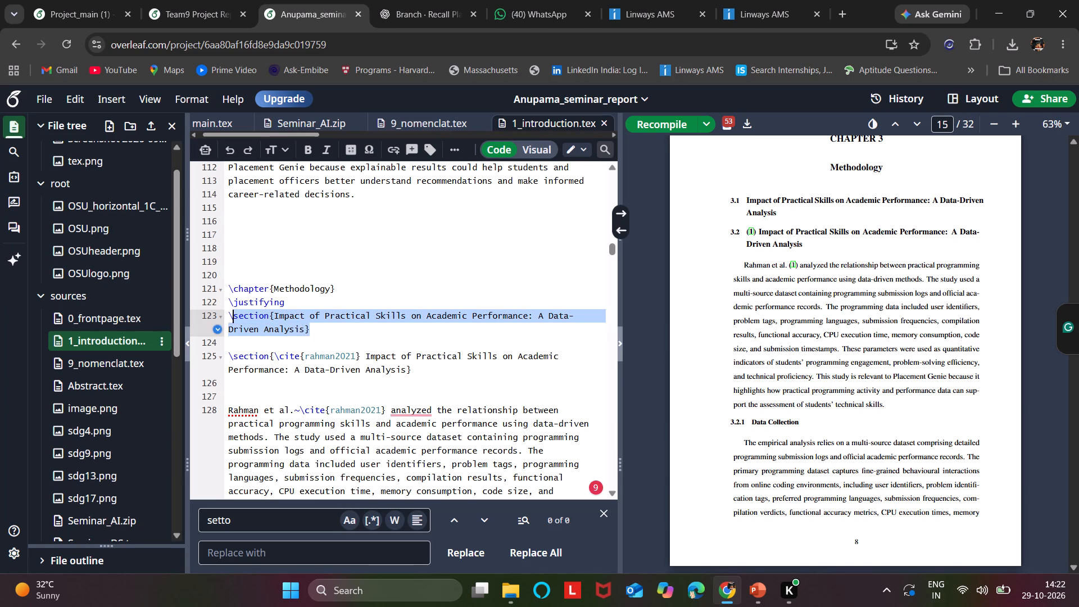
pyautogui.moveTo(231, 319); pyautogui.dragTo(229, 319)
pyautogui.press('BackSpace')
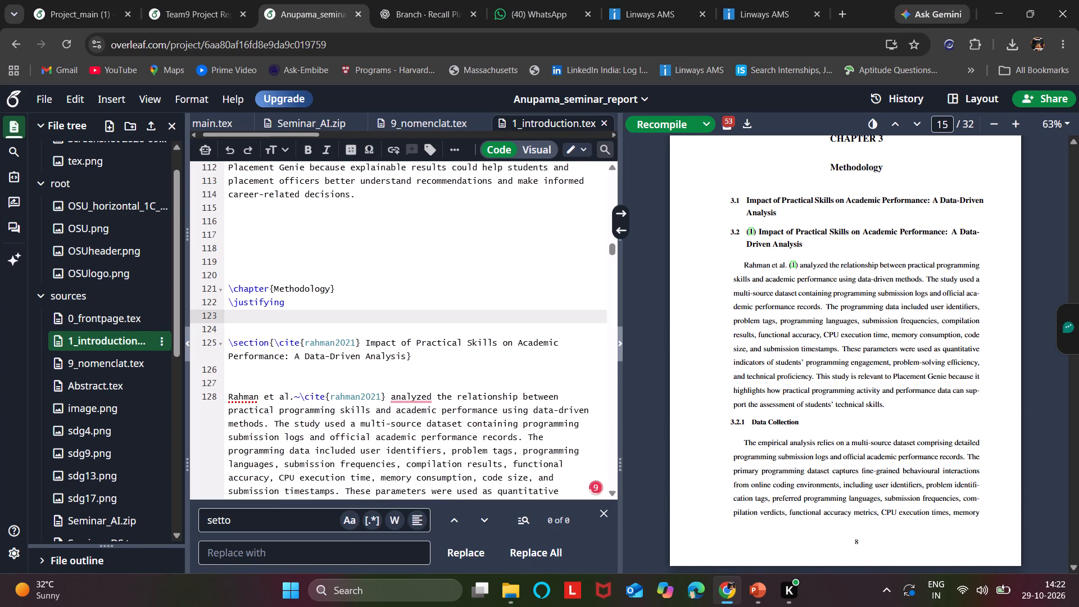
# Remove \cite{rahman2021} from the remaining "Impact of Practical Skills on Academic Performance" section heading.
pyautogui.click(365, 342)
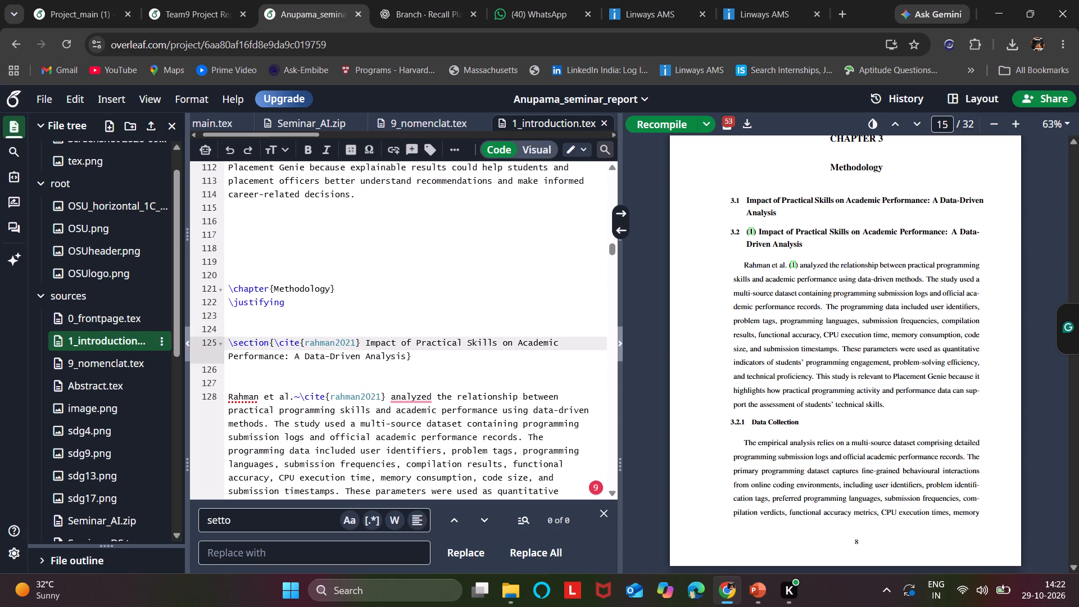
pyautogui.press('BackSpace')
pyautogui.press('BackSpace')
pyautogui.press('BackSpace')
pyautogui.press('BackSpace')
pyautogui.press('BackSpace')
pyautogui.press('BackSpace')
pyautogui.press('BackSpace')
pyautogui.press('BackSpace')
pyautogui.press('BackSpace')
pyautogui.press('BackSpace')
pyautogui.press('BackSpace')
pyautogui.press('BackSpace')
pyautogui.press('BackSpace')
pyautogui.press('BackSpace')
pyautogui.press('BackSpace')
pyautogui.press('BackSpace')
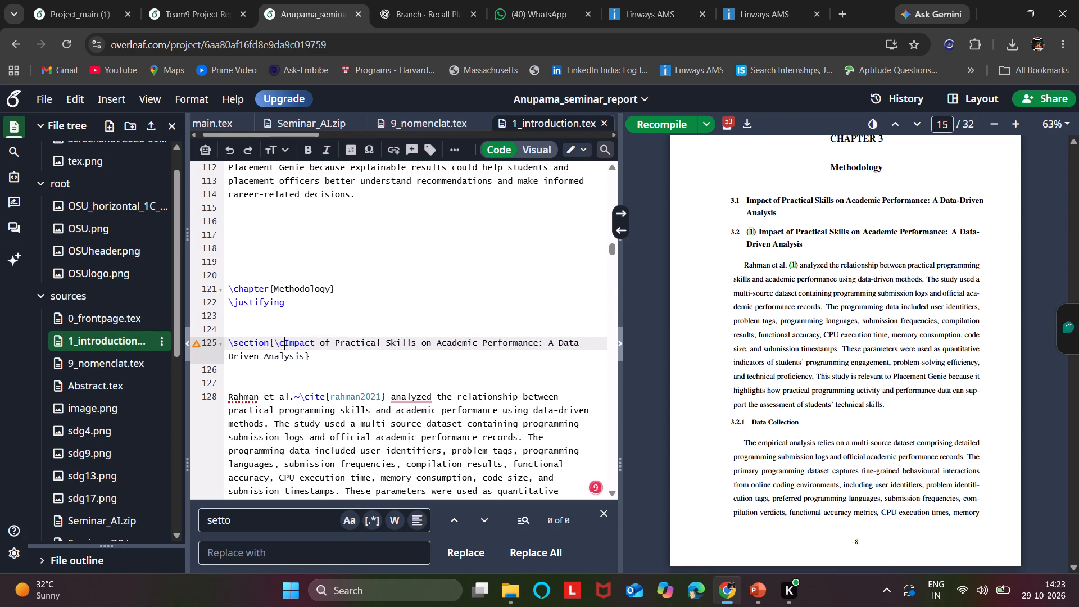
pyautogui.press('BackSpace')
pyautogui.press('BackSpace')
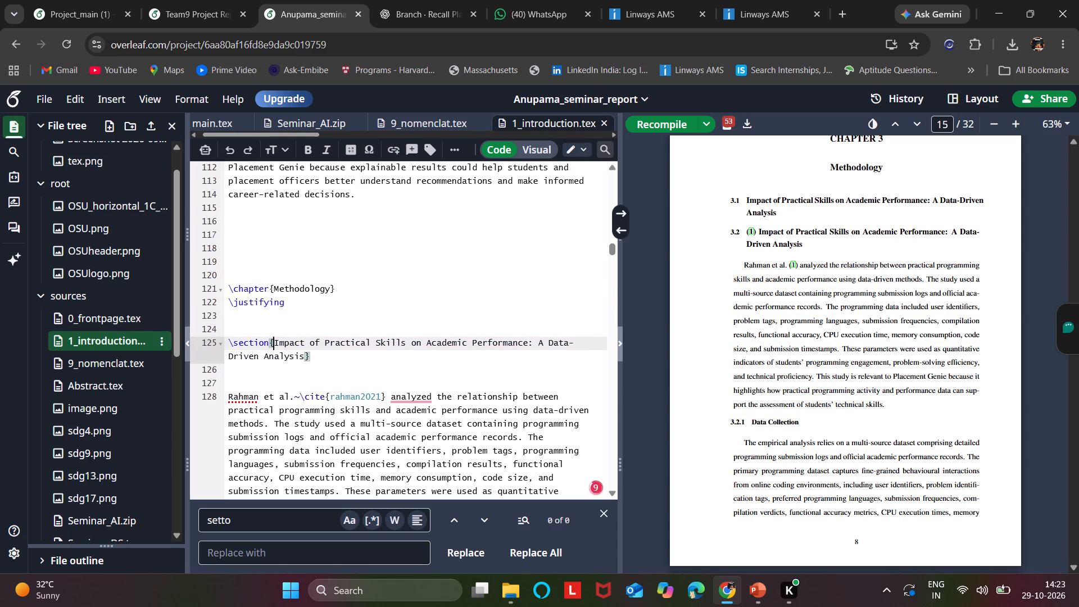
# Copy the "Student Placement Probabilistic Assessment Using Emotional Quotient With Machine Learning" section text from the compiled report, through its system flowchart.
pyautogui.scroll(-7, 866, 330)
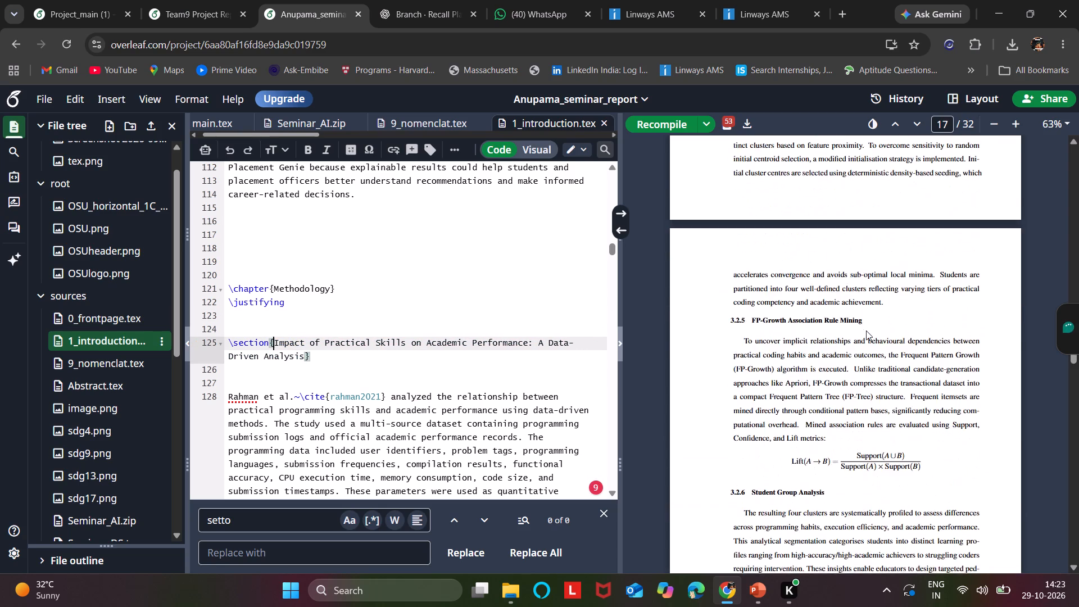
pyautogui.scroll(-12, 866, 330)
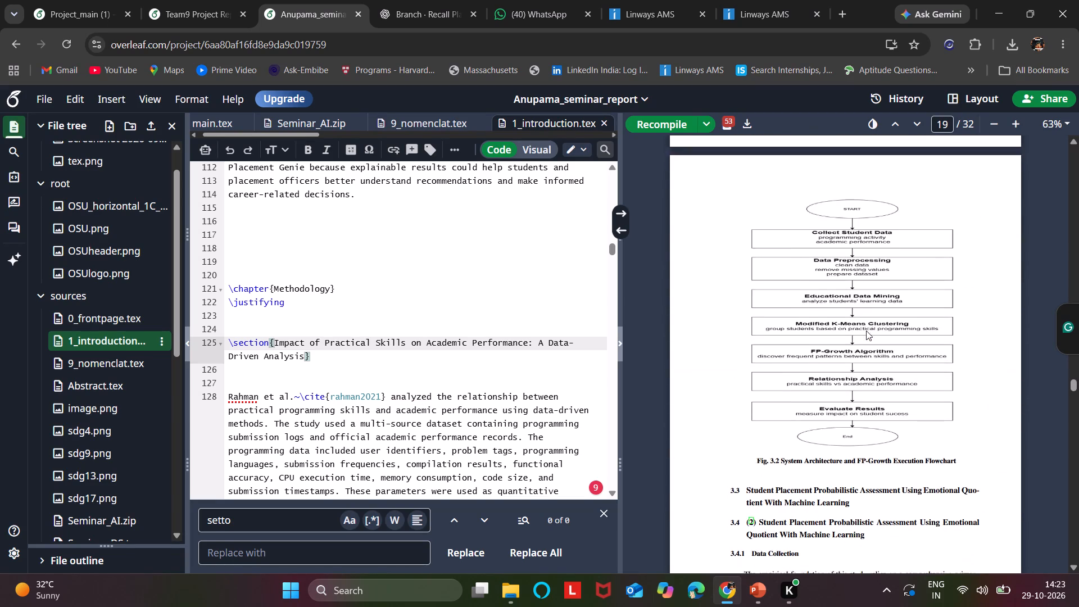
pyautogui.scroll(-2, 866, 330)
pyautogui.scroll(1, 866, 330)
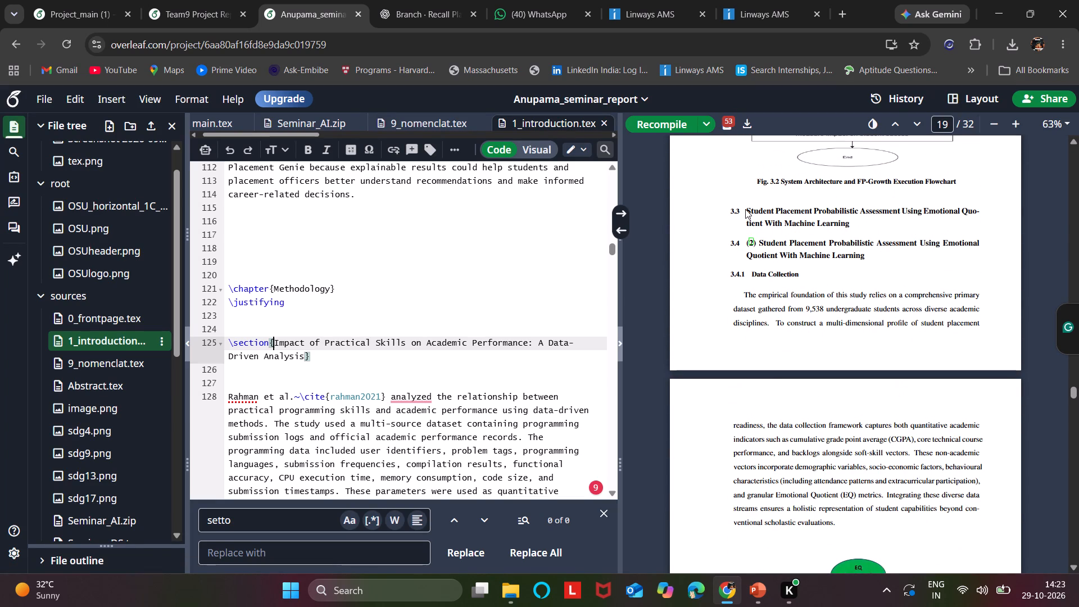
pyautogui.moveTo(745, 209); pyautogui.dragTo(799, 262)
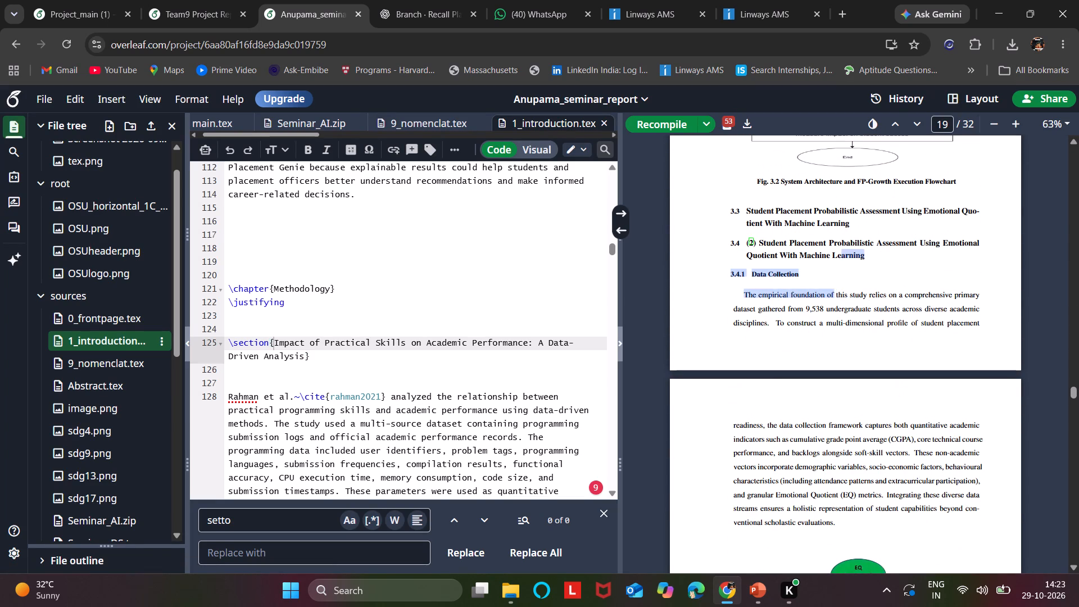
pyautogui.moveTo(747, 210); pyautogui.dragTo(905, 573)
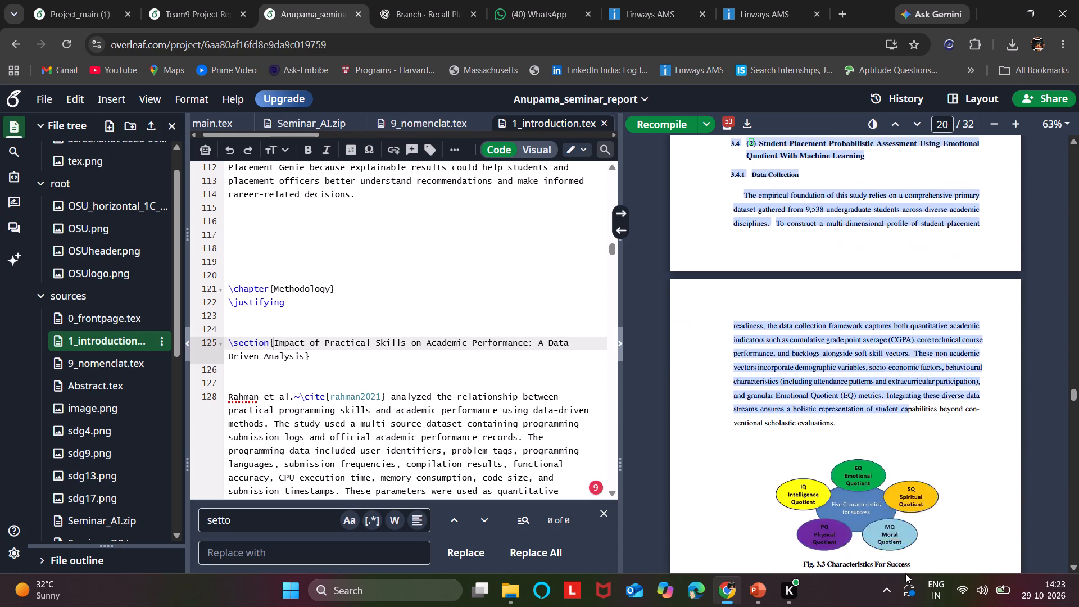
pyautogui.moveTo(905, 573); pyautogui.dragTo(890, 529)
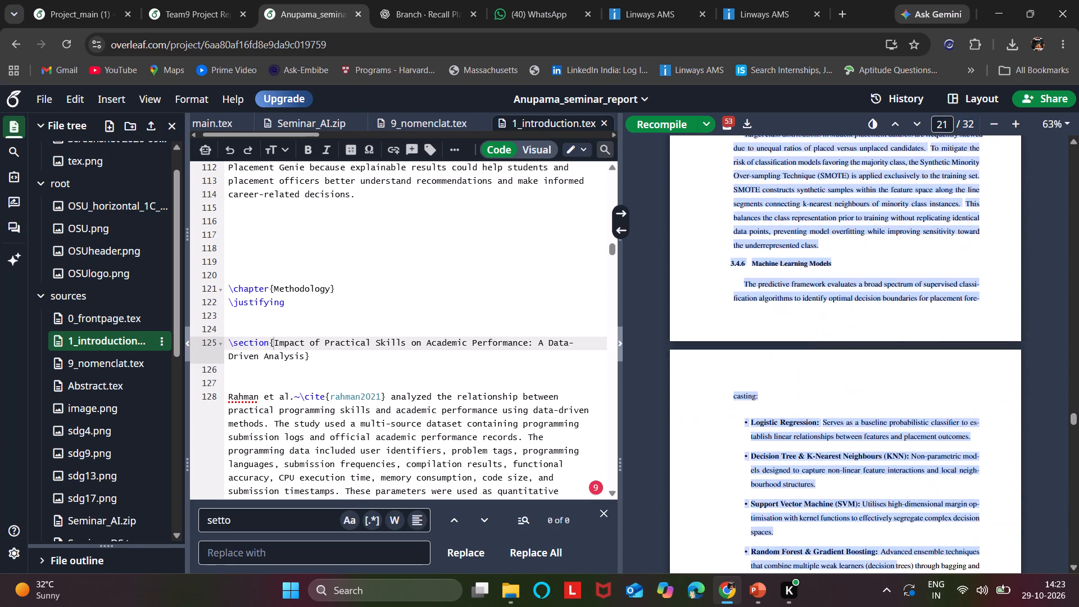
pyautogui.moveTo(890, 529); pyautogui.dragTo(892, 599)
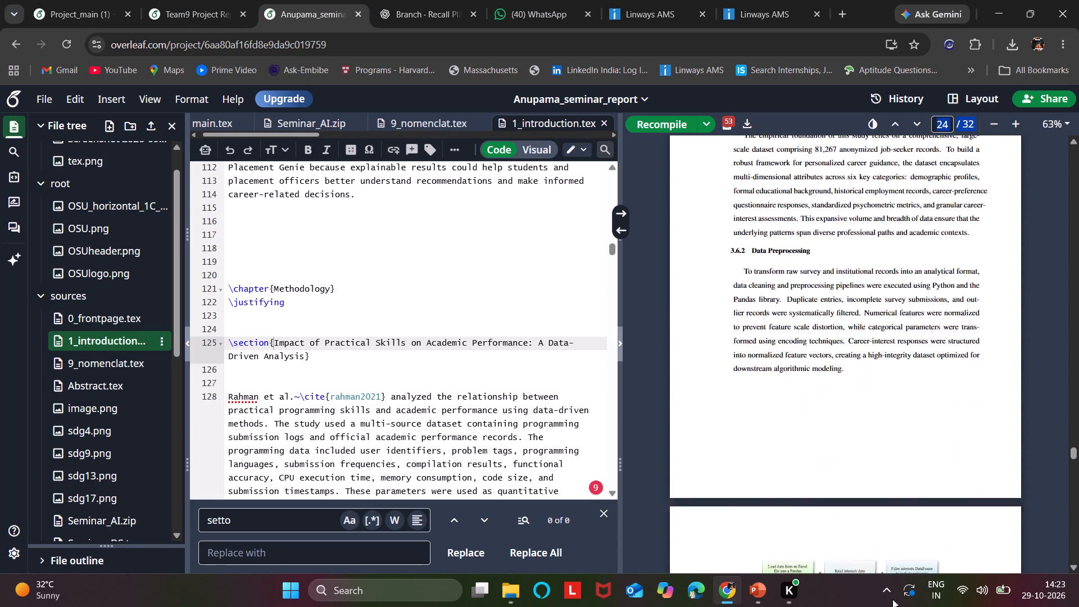
pyautogui.moveTo(892, 599); pyautogui.dragTo(860, 143)
pyautogui.hotkey('ctrl', 'c')
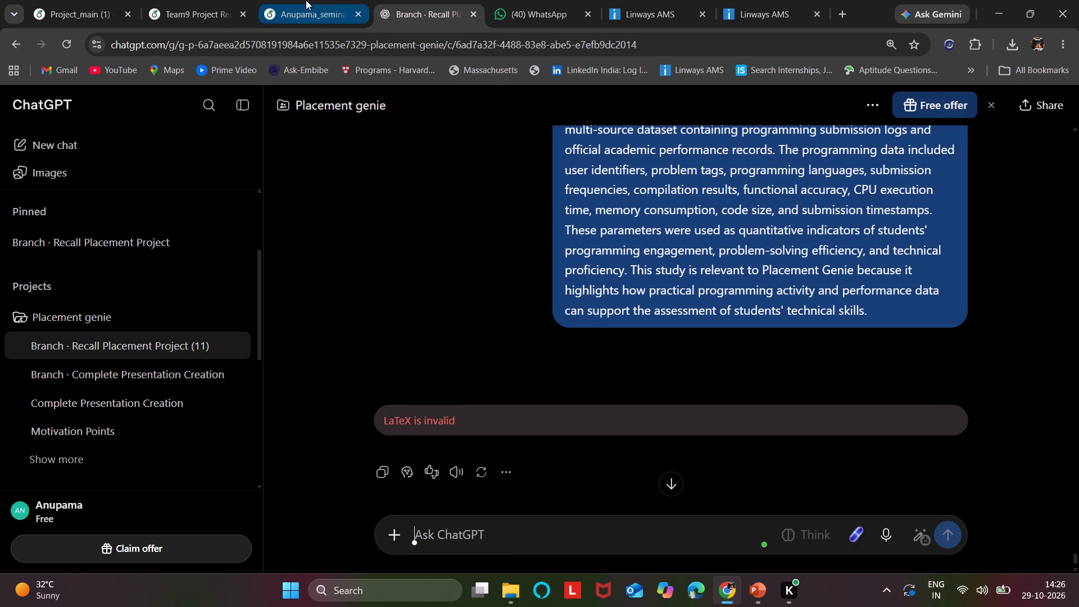
pyautogui.click(306, 0)
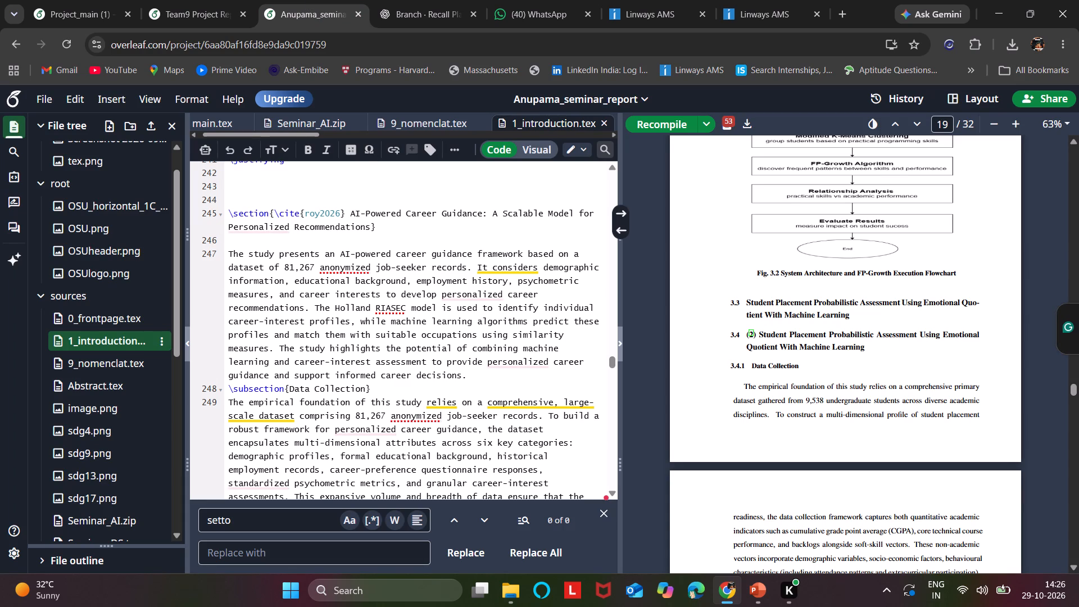
pyautogui.moveTo(473, 375); pyautogui.dragTo(163, 253)
pyautogui.press('BackSpace')
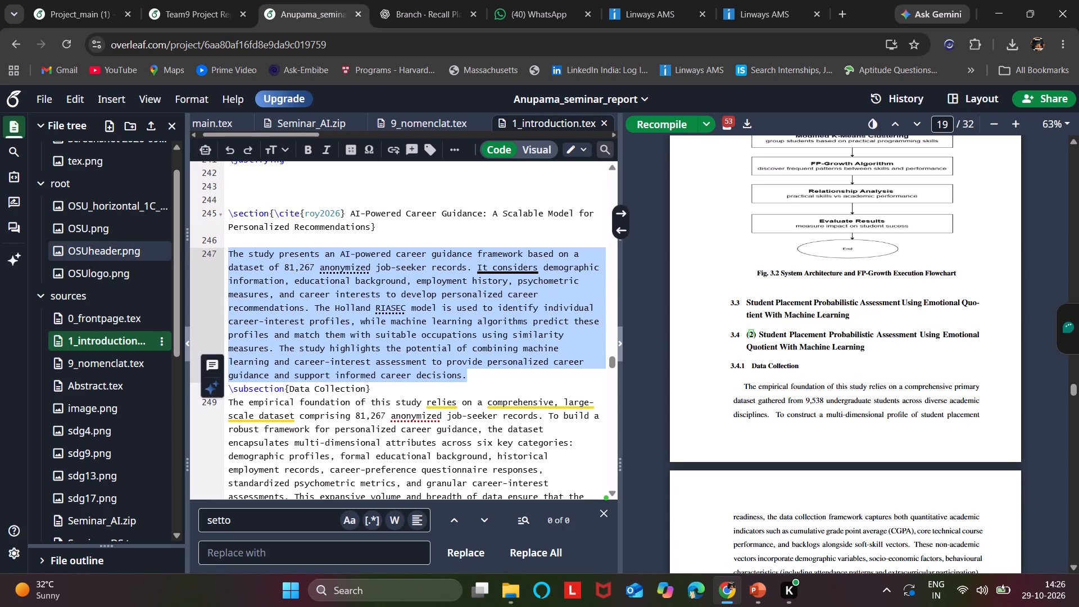
pyautogui.hotkey('ctrl', 'v')
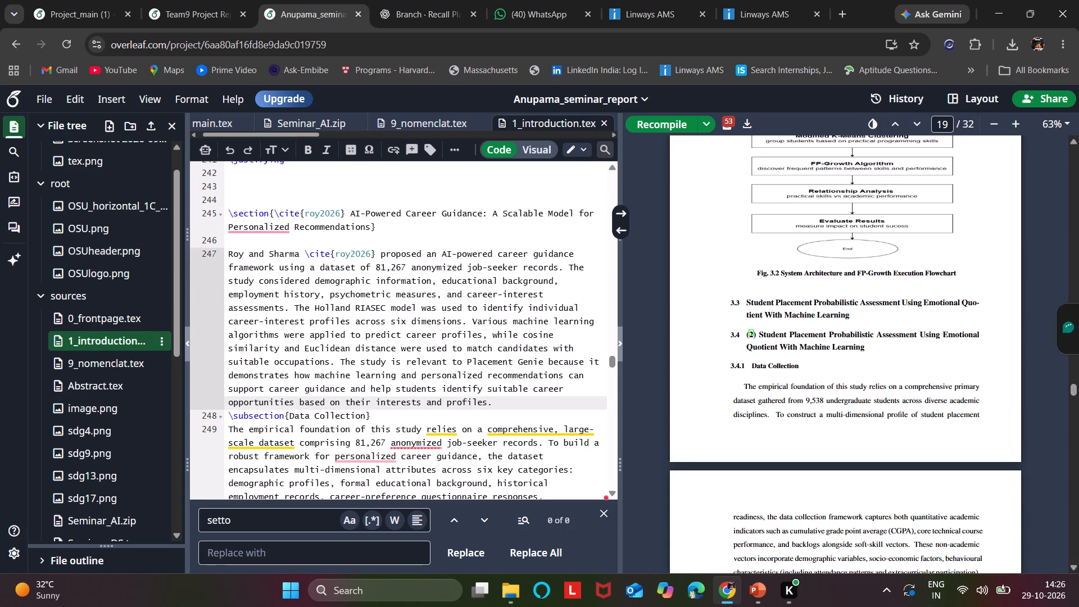
# Remove \cite{roy2026} from the career guidance section heading directly above the Roy and Sharma paragraph.
pyautogui.click(346, 211)
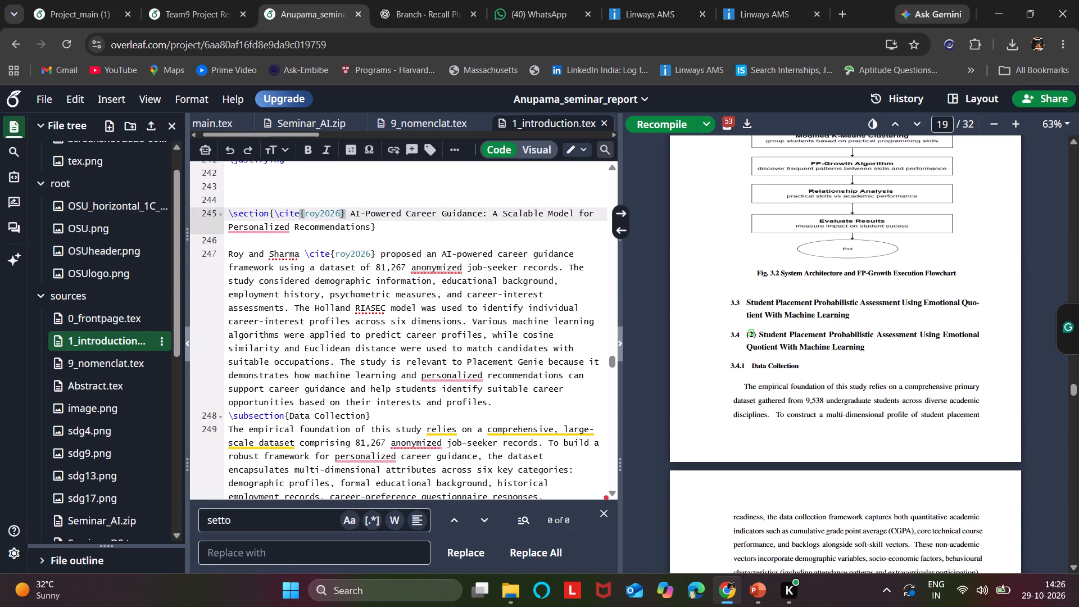
pyautogui.press('BackSpace')
pyautogui.press('BackSpace')
pyautogui.press('BackSpace')
pyautogui.press('BackSpace')
pyautogui.press('BackSpace')
pyautogui.press('BackSpace')
pyautogui.press('BackSpace')
pyautogui.press('BackSpace')
pyautogui.press('BackSpace')
pyautogui.press('BackSpace')
pyautogui.press('BackSpace')
pyautogui.press('BackSpace')
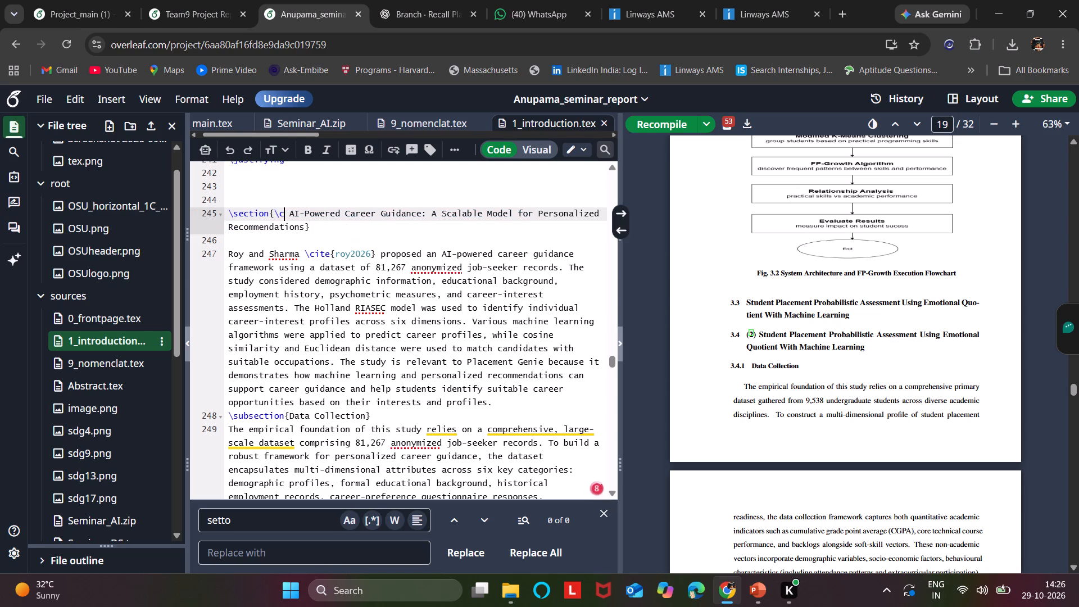
pyautogui.press('BackSpace')
pyautogui.press('BackSpace')
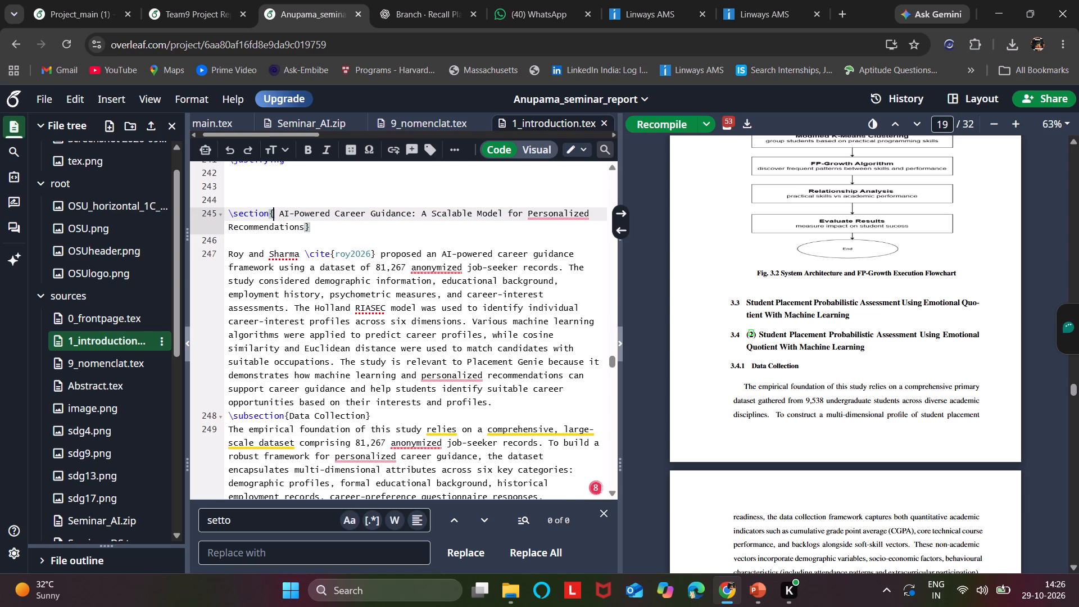
pyautogui.scroll(-3, 375, 303)
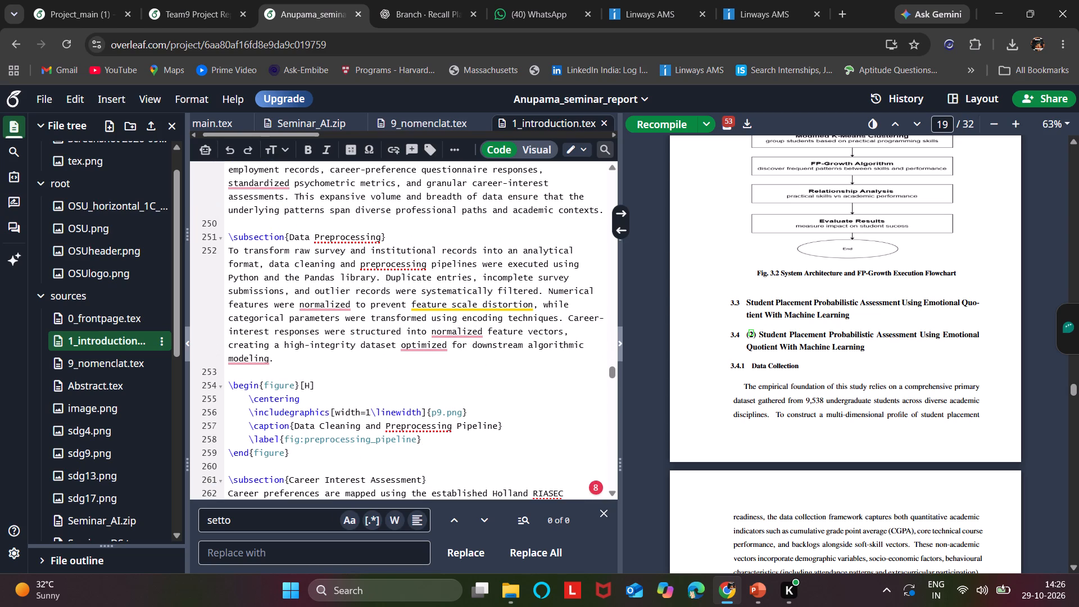
# Examine the introduction source file's methodology subsections, results chapter and author-cited literature paragraphs.
pyautogui.scroll(-4, 395, 342)
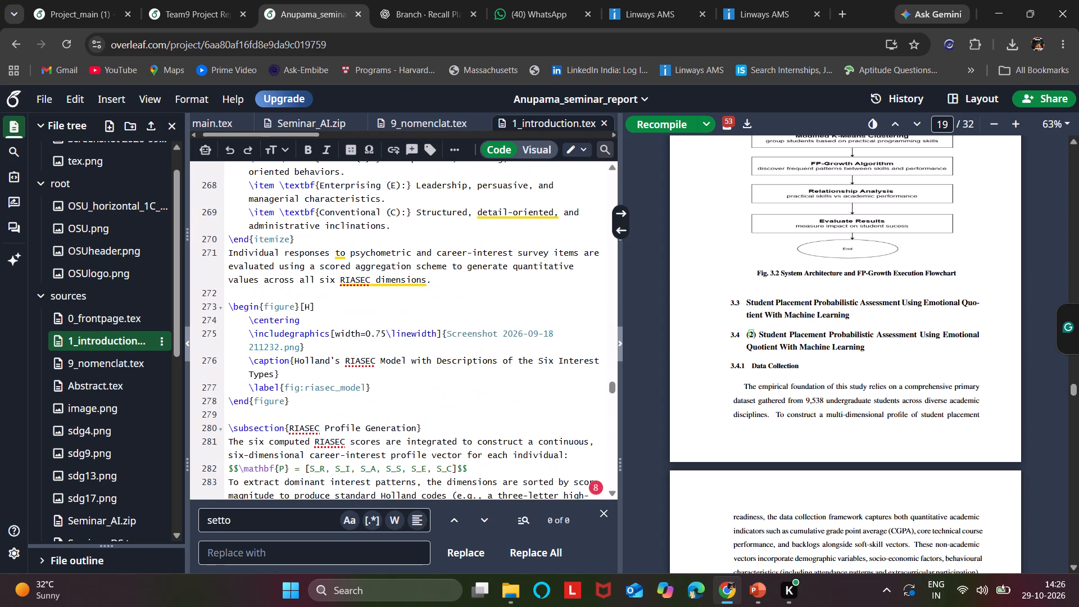
pyautogui.scroll(-1, 395, 342)
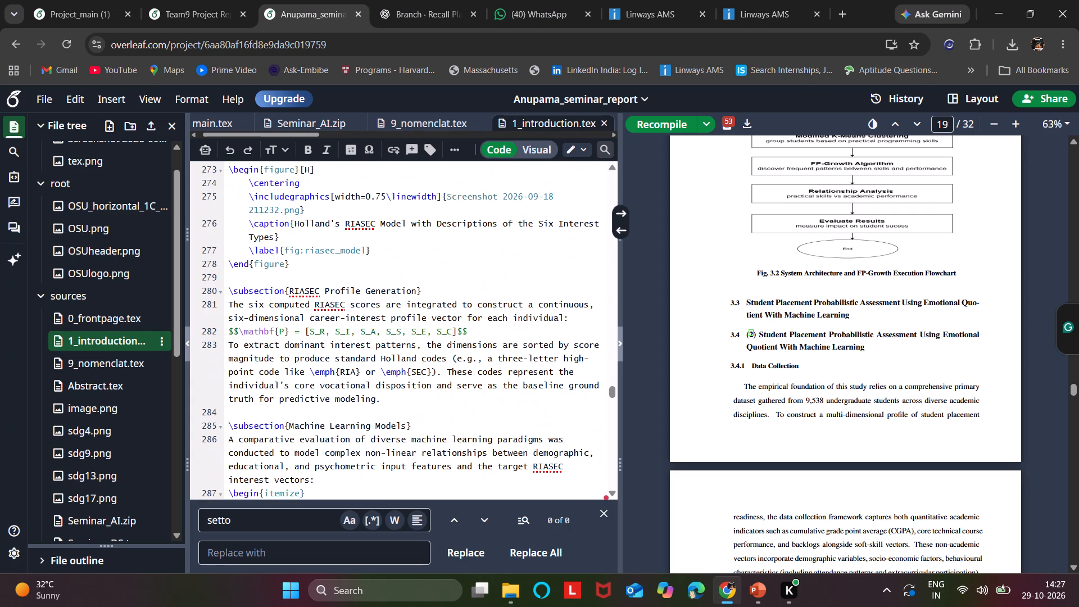
pyautogui.scroll(-2, 395, 342)
pyautogui.scroll(5, 395, 342)
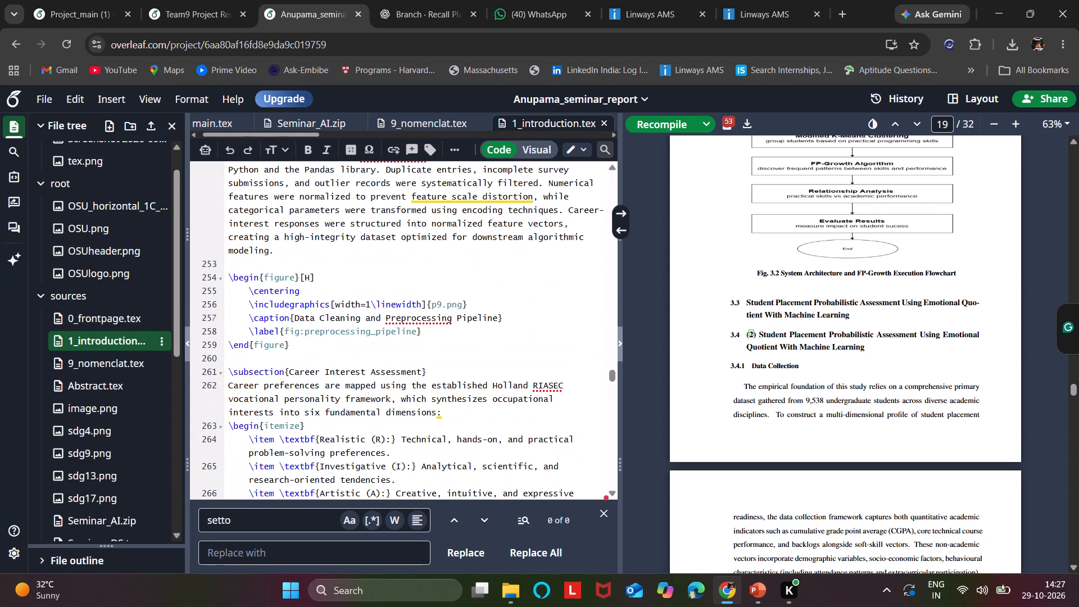
pyautogui.scroll(-1, 381, 398)
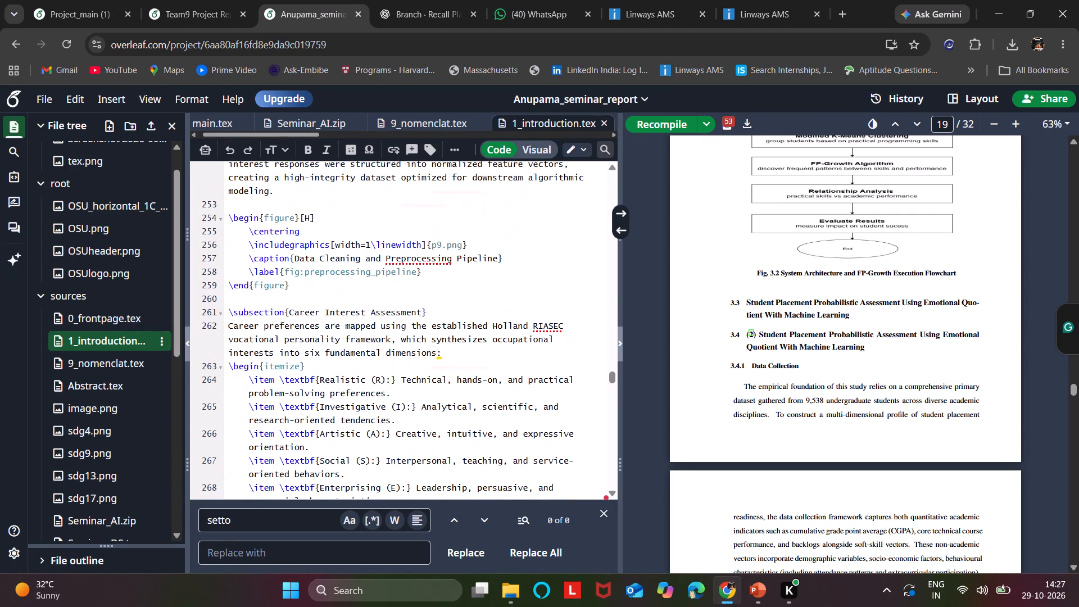
pyautogui.scroll(-8, 381, 398)
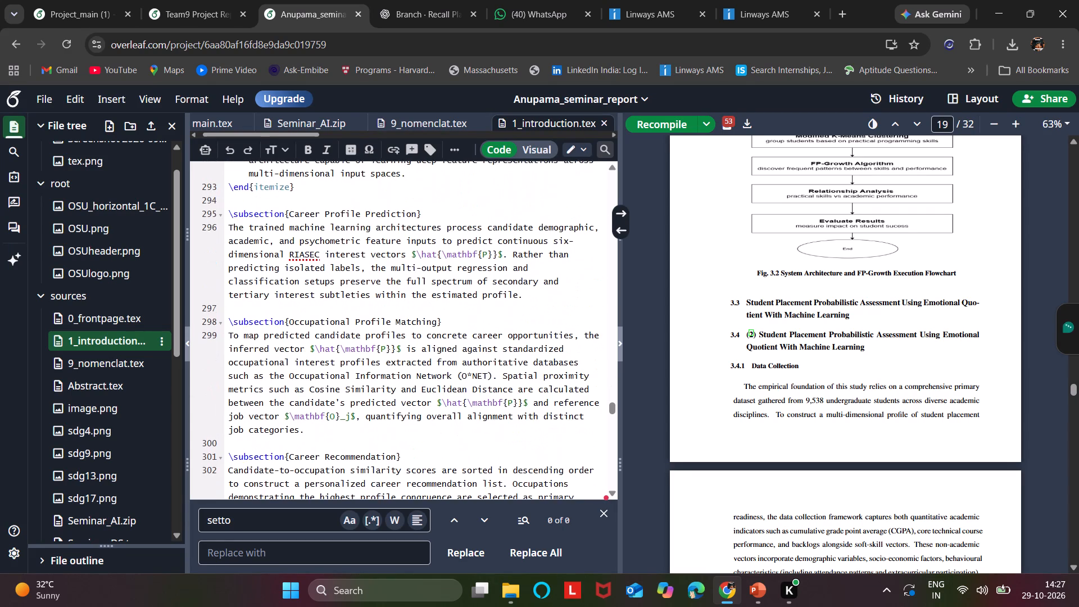
pyautogui.scroll(-6, 381, 398)
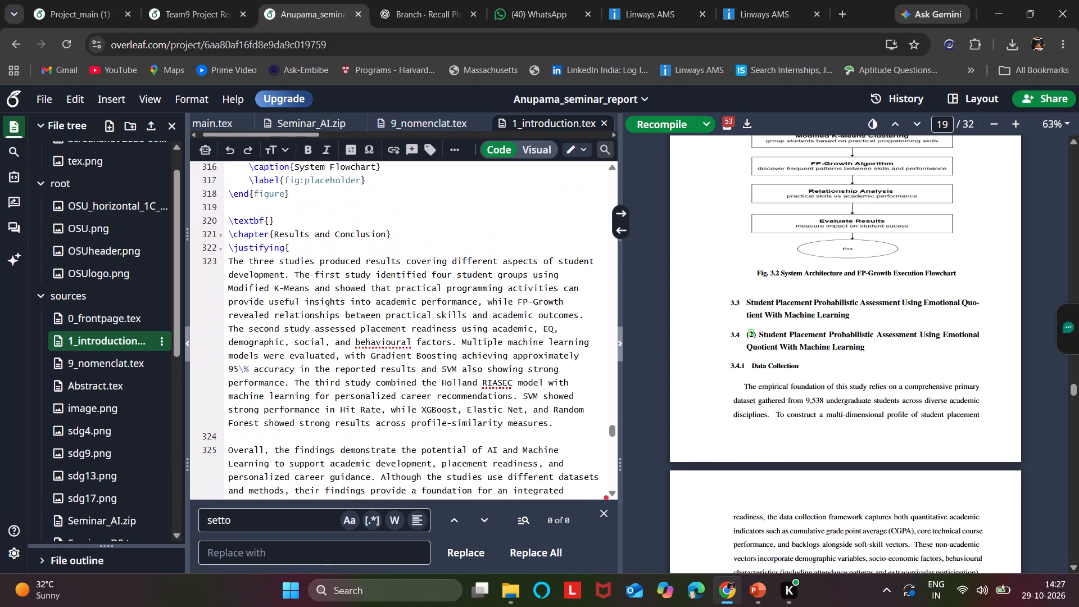
pyautogui.scroll(8, 381, 398)
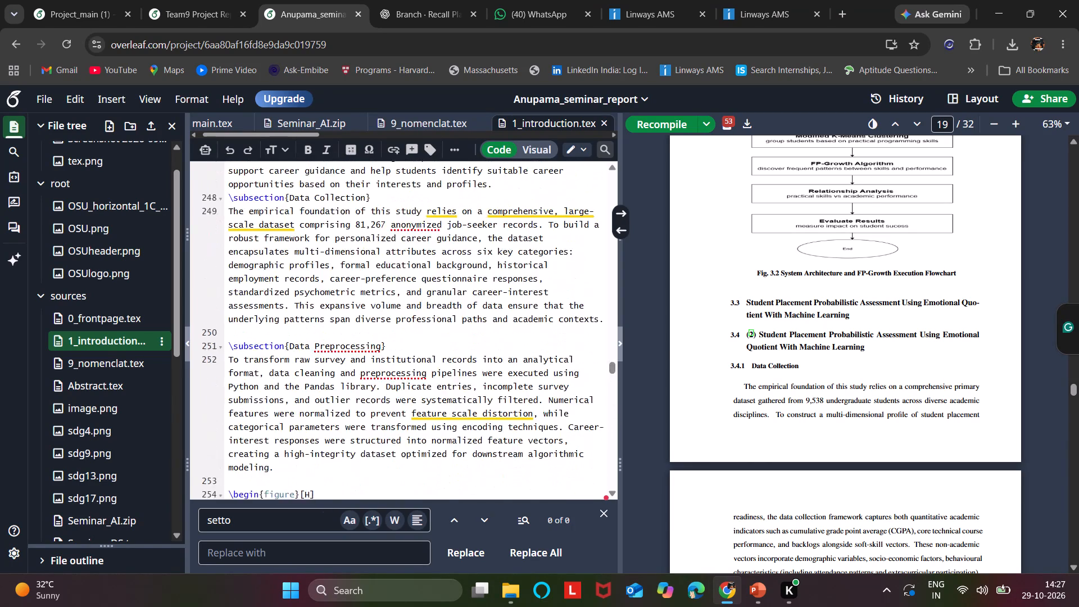
pyautogui.scroll(9, 381, 398)
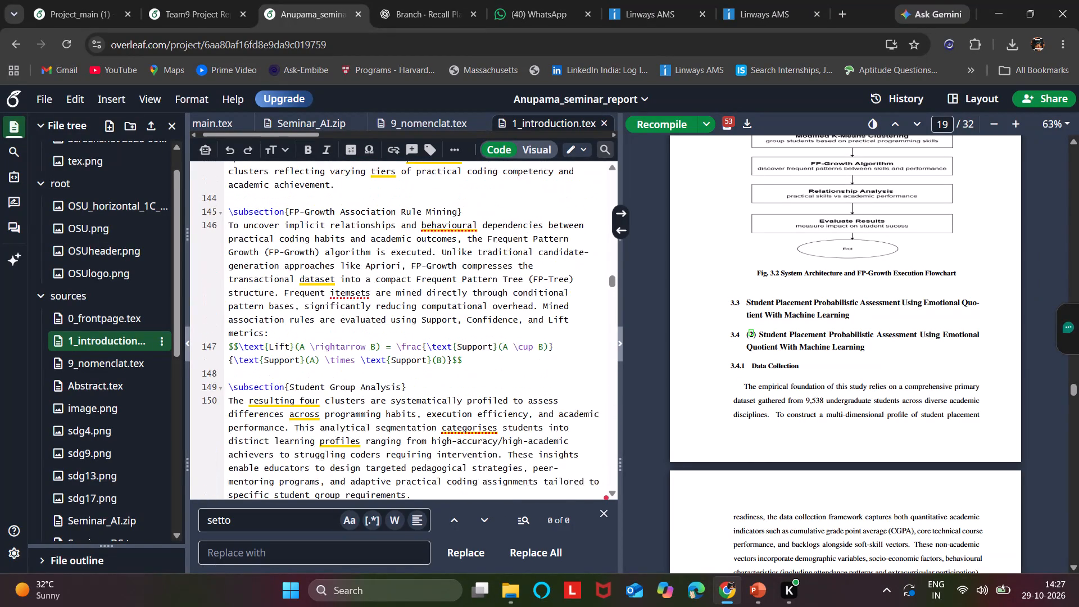
pyautogui.scroll(6, 381, 398)
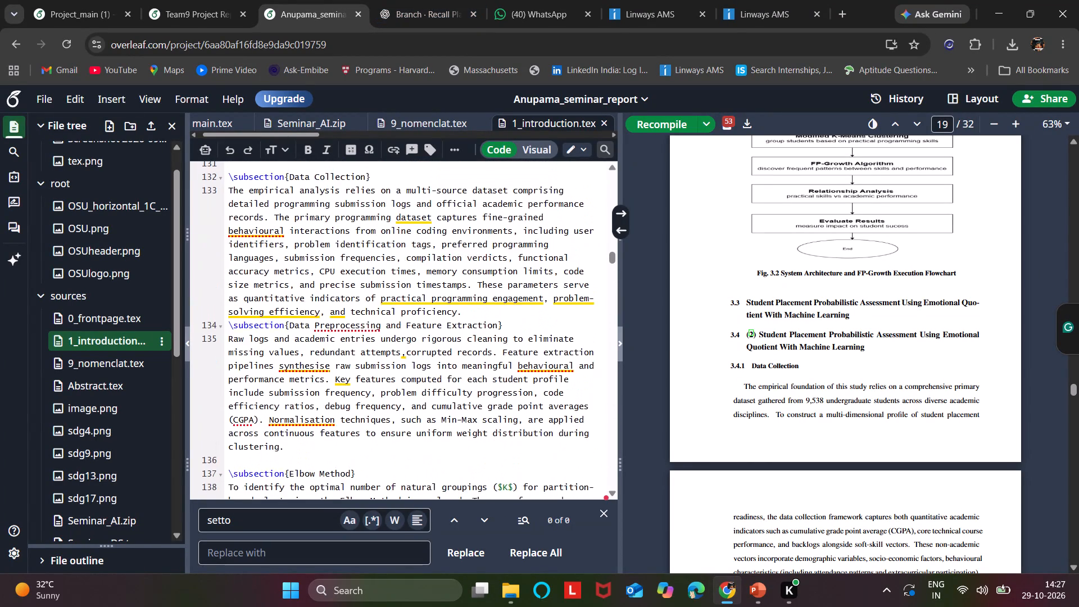
pyautogui.scroll(5, 407, 393)
pyautogui.scroll(-3, 407, 393)
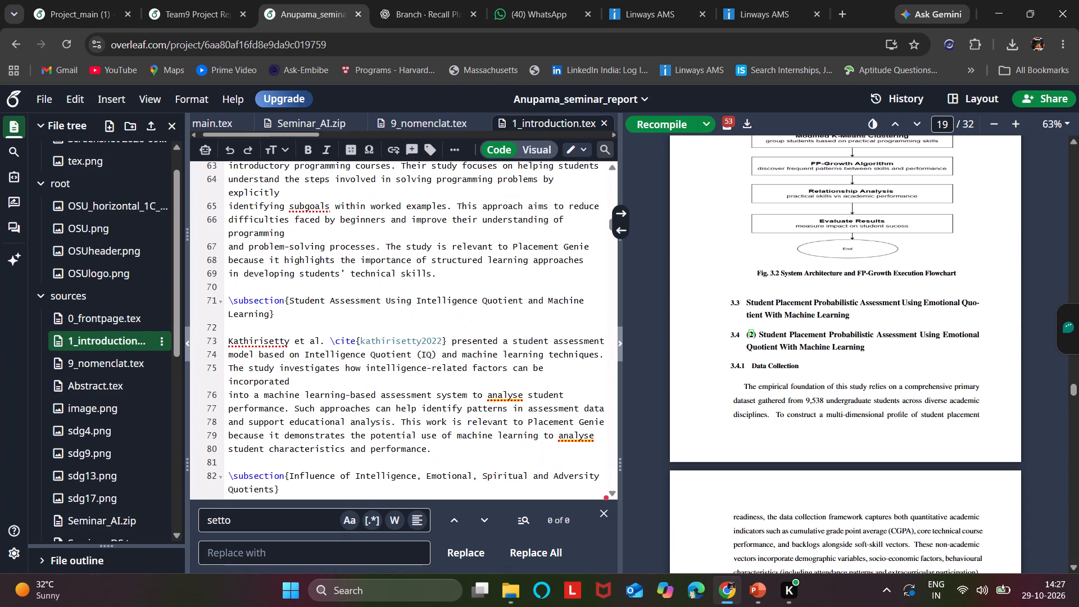
pyautogui.scroll(-1, 429, 361)
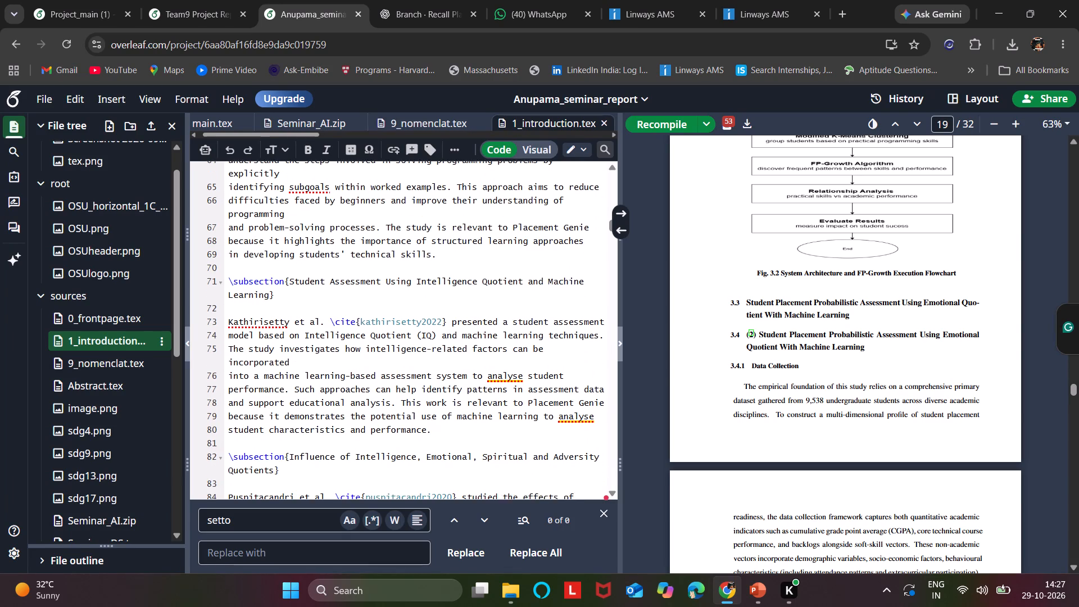
pyautogui.scroll(-2, 429, 361)
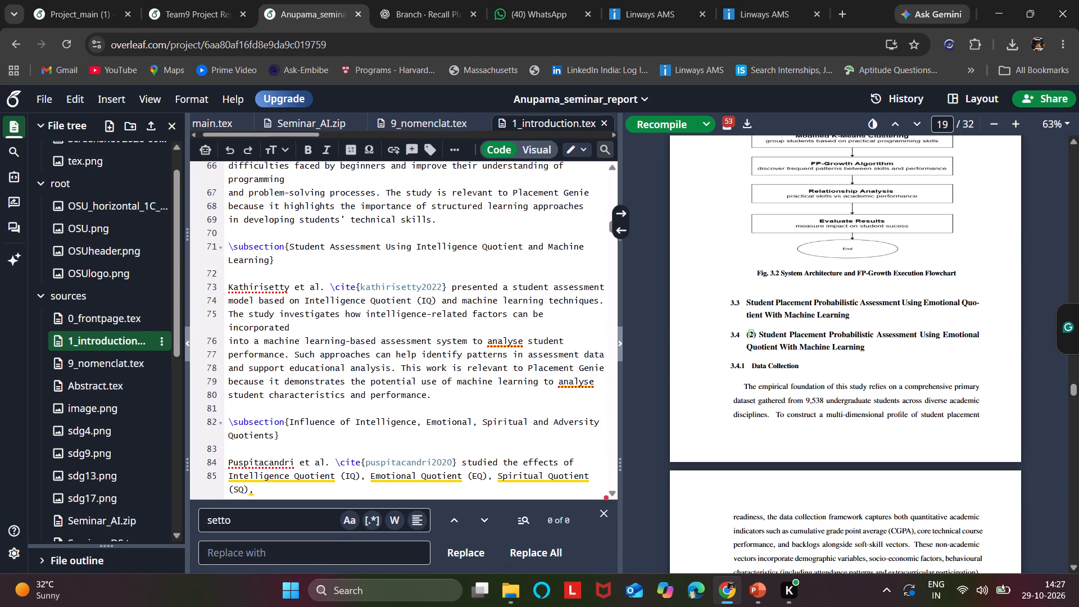
# Recompile the seminar report.
pyautogui.click(650, 116)
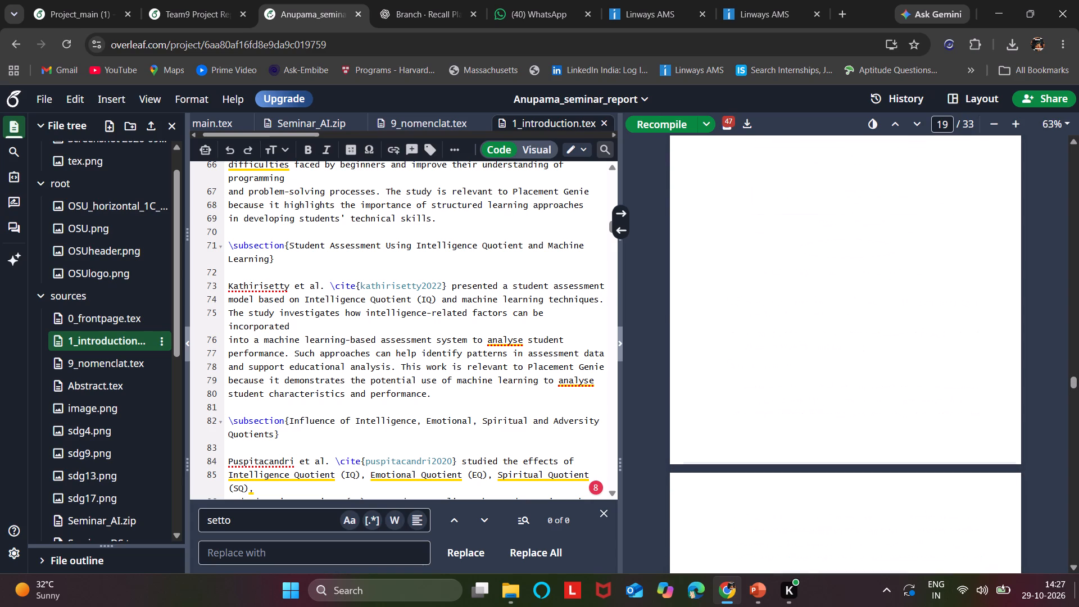
# Strip the section command and title text from the duplicate Student Placement Probabilistic Assessment heading, keeping its \cite{chandrasekar2023} citation.
pyautogui.scroll(1, 947, 271)
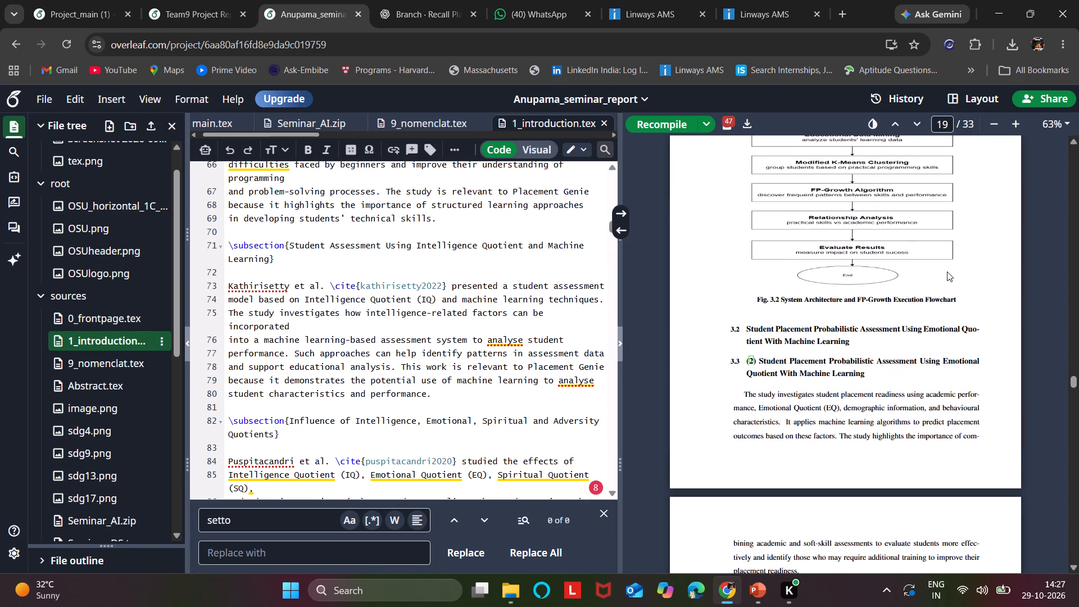
pyautogui.scroll(1, 947, 271)
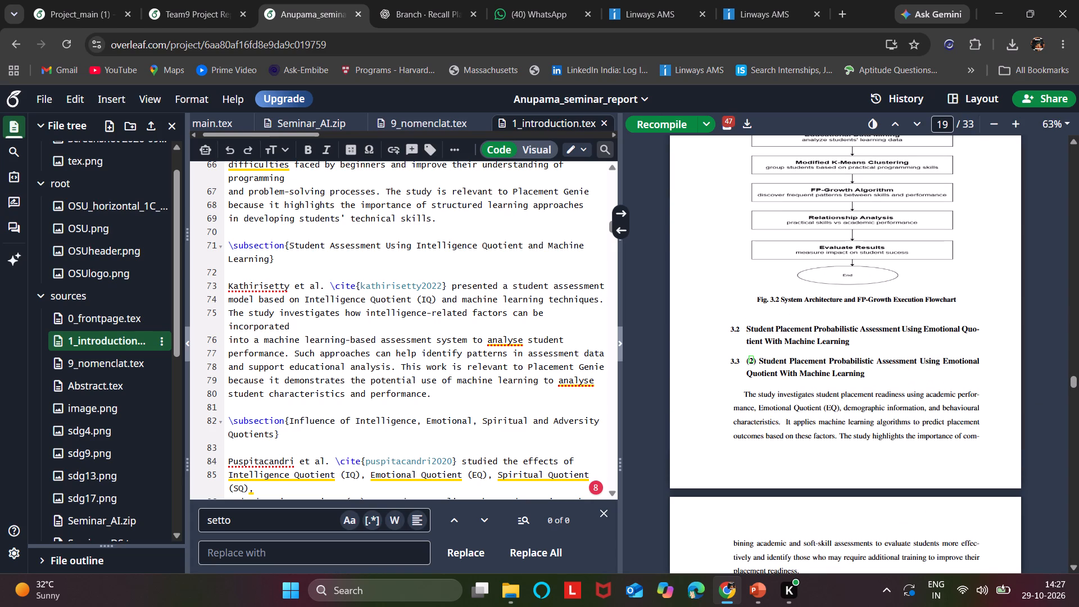
pyautogui.doubleClick(790, 331)
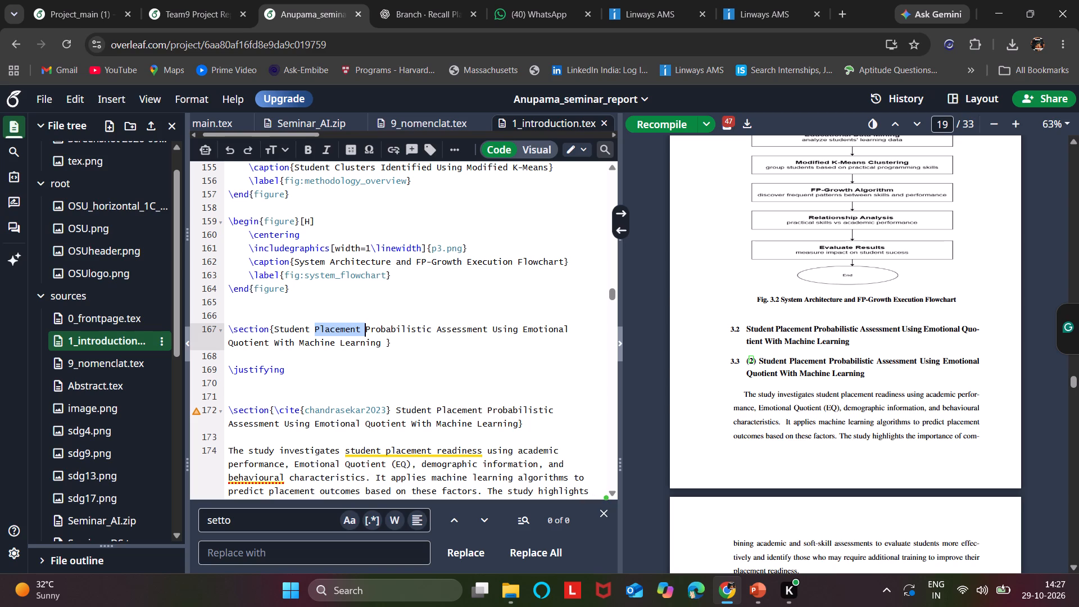
pyautogui.scroll(-1, 373, 443)
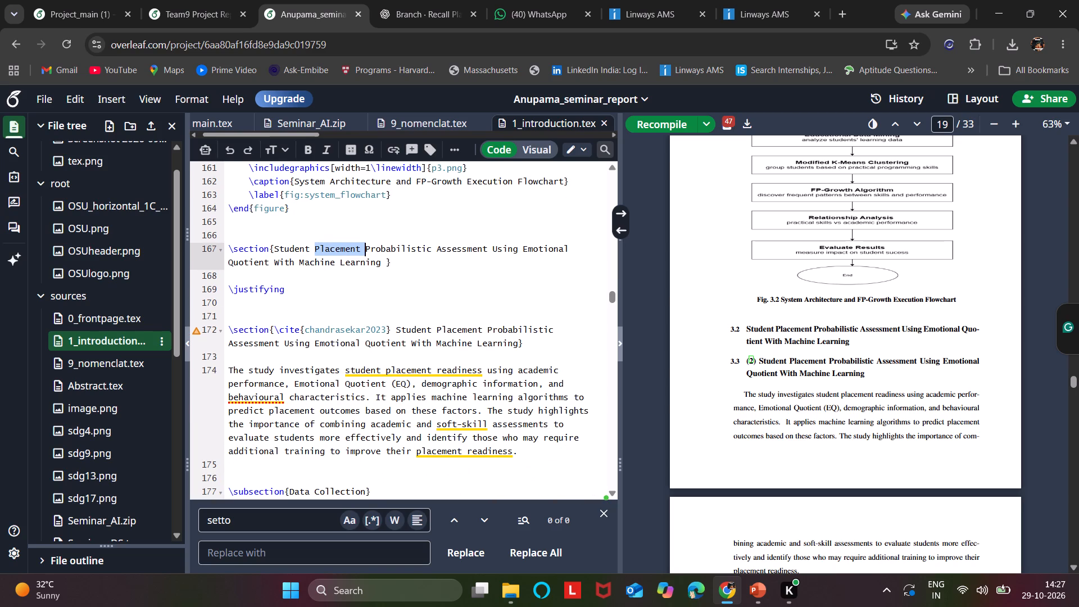
pyautogui.click(268, 330)
pyautogui.press('BackSpace')
pyautogui.press('BackSpace')
pyautogui.press('BackSpace')
pyautogui.press('BackSpace')
pyautogui.press('BackSpace')
pyautogui.press('BackSpace')
pyautogui.press('BackSpace')
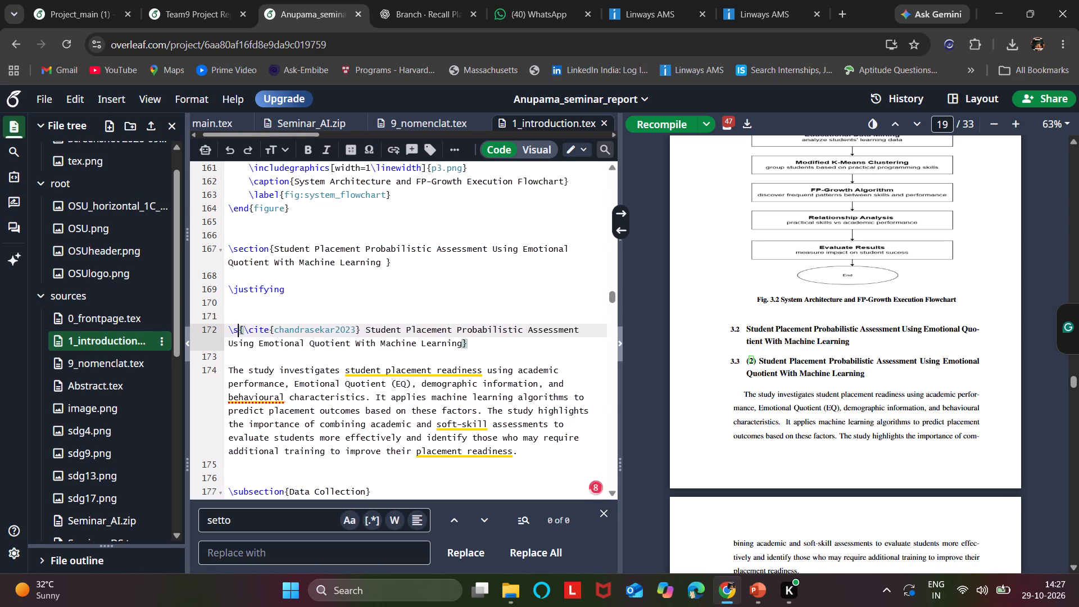
pyautogui.press('BackSpace')
pyautogui.click(447, 346)
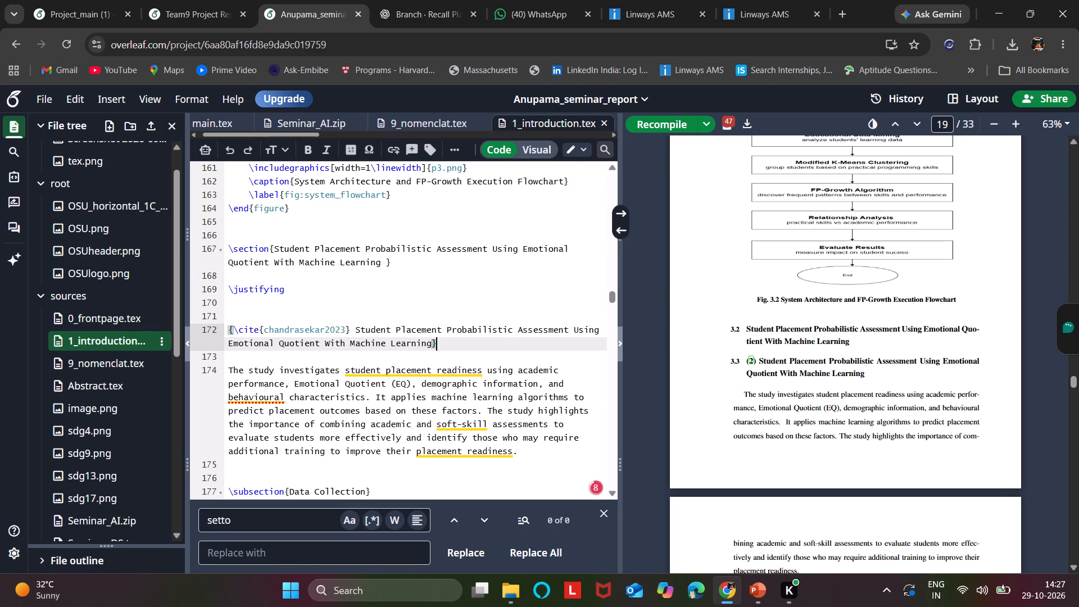
pyautogui.press('BackSpace')
pyautogui.press('BackSpace')
pyautogui.press('BackSpace')
pyautogui.press('BackSpace')
pyautogui.press('BackSpace')
pyautogui.press('BackSpace')
pyautogui.press('BackSpace')
pyautogui.press('BackSpace')
pyautogui.press('BackSpace')
pyautogui.press('BackSpace')
pyautogui.press('BackSpace')
pyautogui.press('BackSpace')
pyautogui.press('BackSpace')
pyautogui.press('BackSpace')
pyautogui.press('BackSpace')
pyautogui.press('BackSpace')
pyautogui.press('BackSpace')
pyautogui.press('BackSpace')
pyautogui.press('BackSpace')
pyautogui.press('BackSpace')
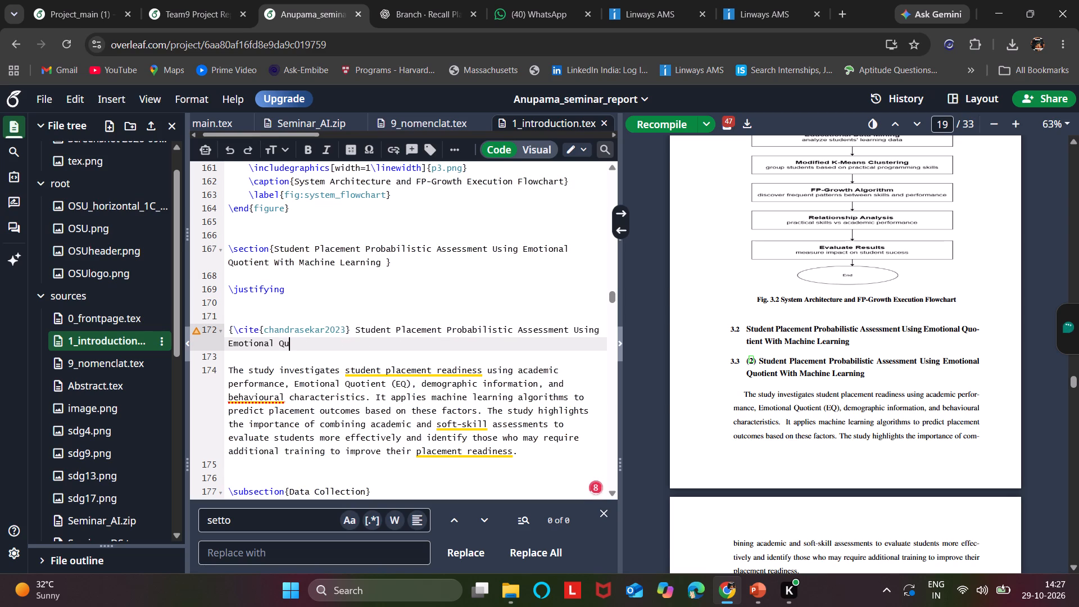
pyautogui.press('BackSpace')
pyautogui.press('BackSpace')
pyautogui.press('BackSpace')
pyautogui.press('BackSpace')
pyautogui.press('BackSpace')
pyautogui.press('BackSpace')
pyautogui.press('BackSpace')
pyautogui.press('BackSpace')
pyautogui.press('BackSpace')
pyautogui.press('BackSpace')
pyautogui.press('BackSpace')
pyautogui.press('BackSpace')
pyautogui.press('BackSpace')
pyautogui.press('BackSpace')
pyautogui.press('BackSpace')
pyautogui.press('BackSpace')
pyautogui.press('BackSpace')
pyautogui.press('BackSpace')
pyautogui.press('BackSpace')
pyautogui.press('BackSpace')
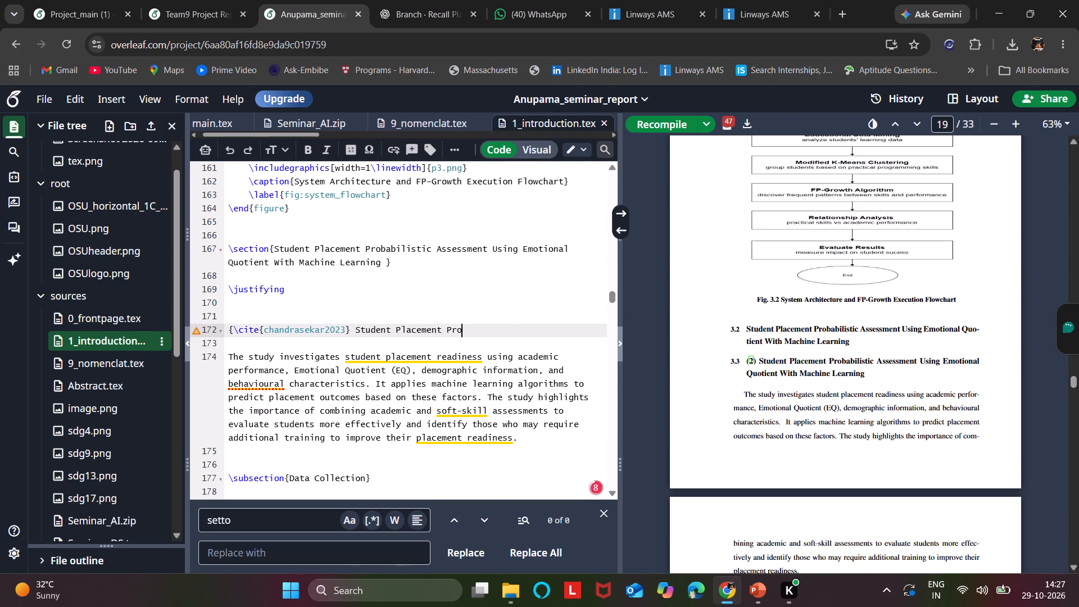
pyautogui.press('BackSpace')
pyautogui.press('BackSpace')
pyautogui.press('BackSpace')
pyautogui.press('BackSpace')
pyautogui.press('BackSpace')
pyautogui.press('BackSpace')
pyautogui.press('BackSpace')
pyautogui.press('BackSpace')
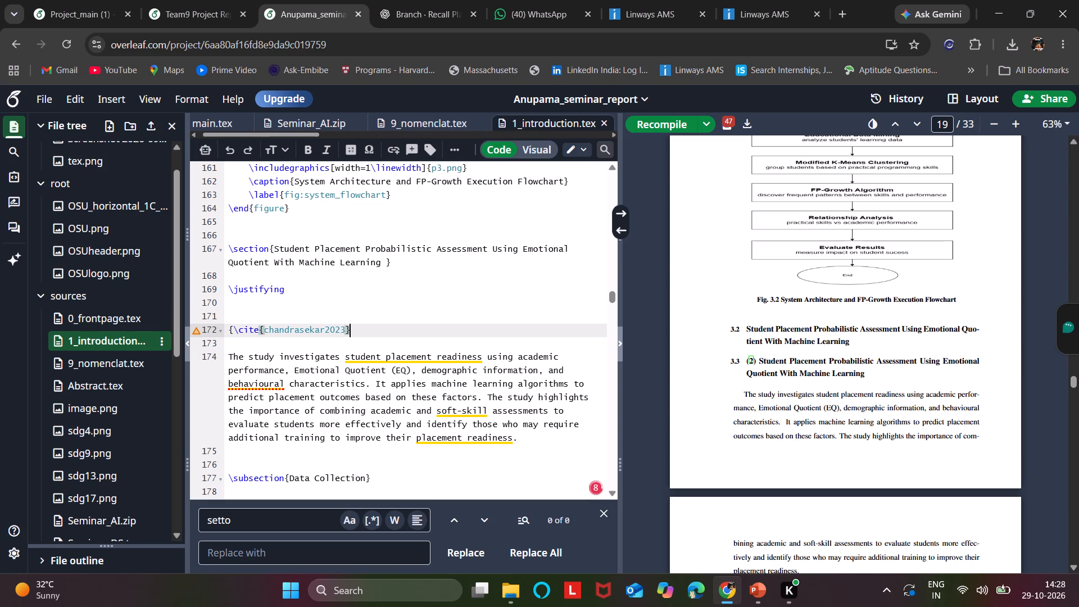
# Delete "The study" from the placement introduction and join the paragraph directly after \cite{chandrasekar2023}.
pyautogui.click(276, 363)
pyautogui.press('BackSpace')
pyautogui.press('BackSpace')
pyautogui.press('BackSpace')
pyautogui.press('BackSpace')
pyautogui.press('BackSpace')
pyautogui.press('BackSpace')
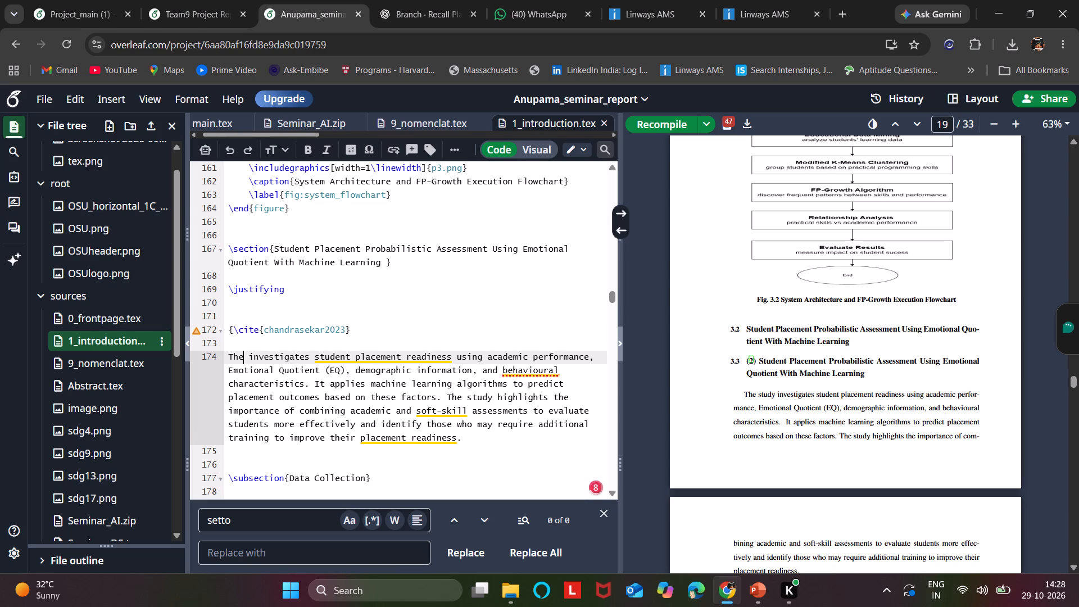
pyautogui.press('BackSpace')
pyautogui.press('BackSpace')
pyautogui.press('BackSpace')
pyautogui.press('BackSpace')
pyautogui.press('BackSpace')
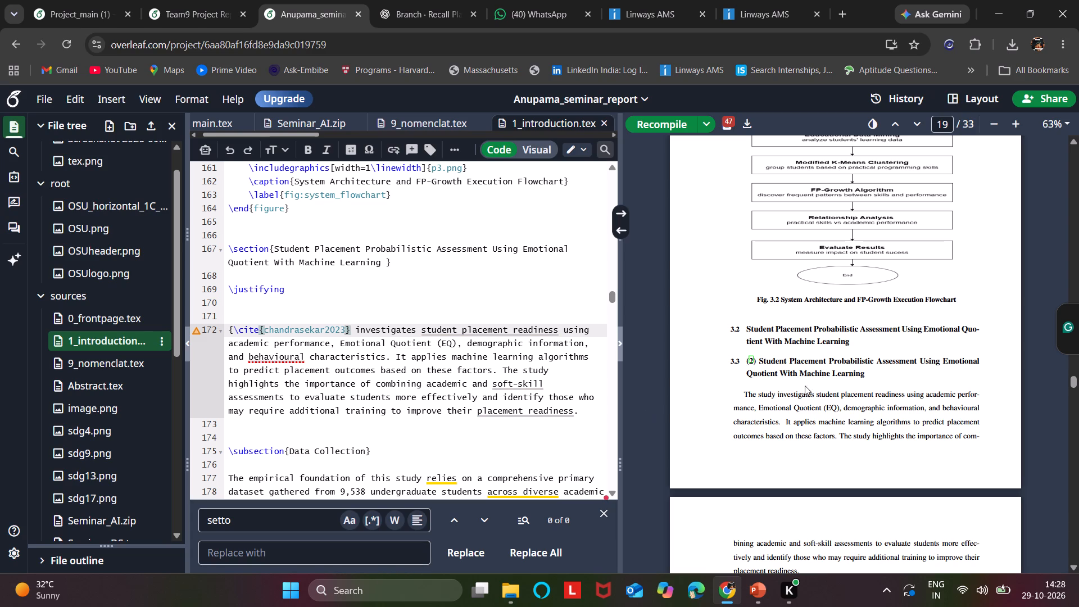
# Copy "K. S. Chandrasekar et al." from reference 2 and insert it with a trailing space before the placement introduction's citation.
pyautogui.scroll(-20, 850, 395)
pyautogui.scroll(-15, 850, 395)
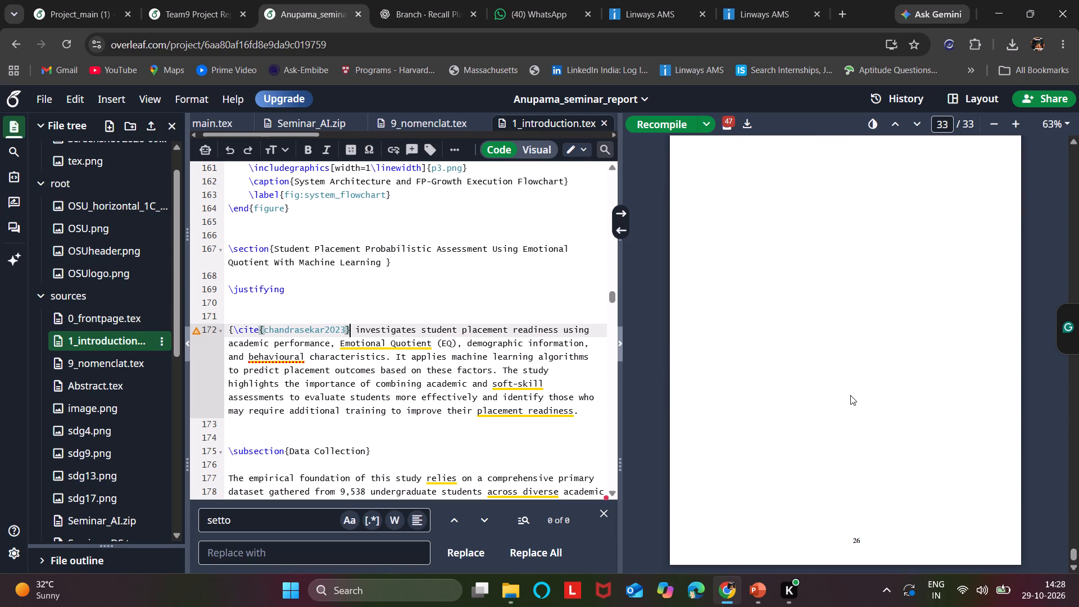
pyautogui.scroll(7, 850, 395)
pyautogui.scroll(-2, 850, 395)
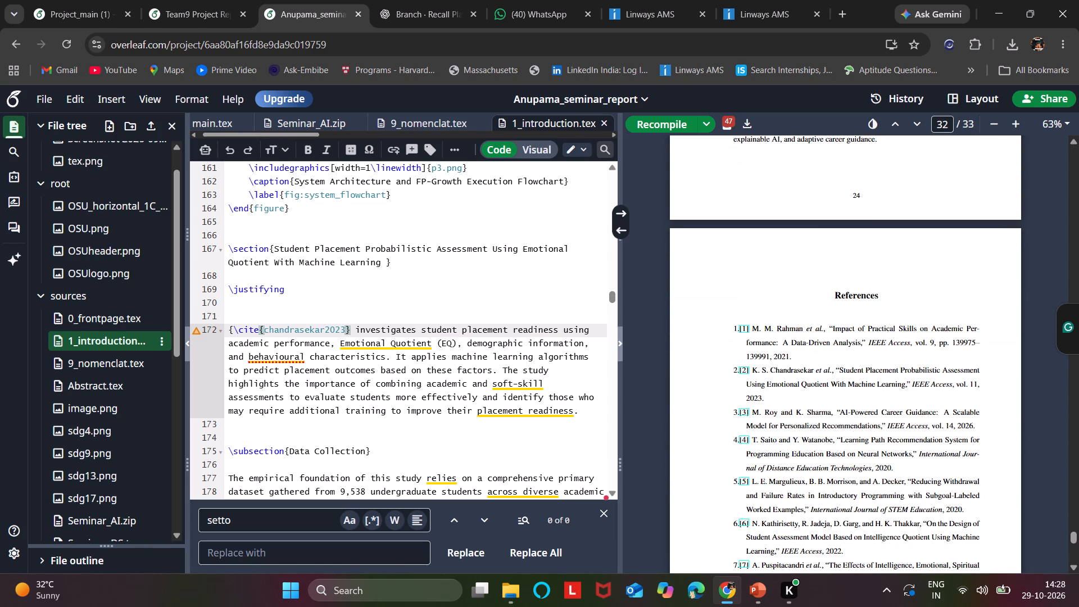
pyautogui.moveTo(751, 370); pyautogui.dragTo(831, 372)
pyautogui.hotkey('ctrl', 'c')
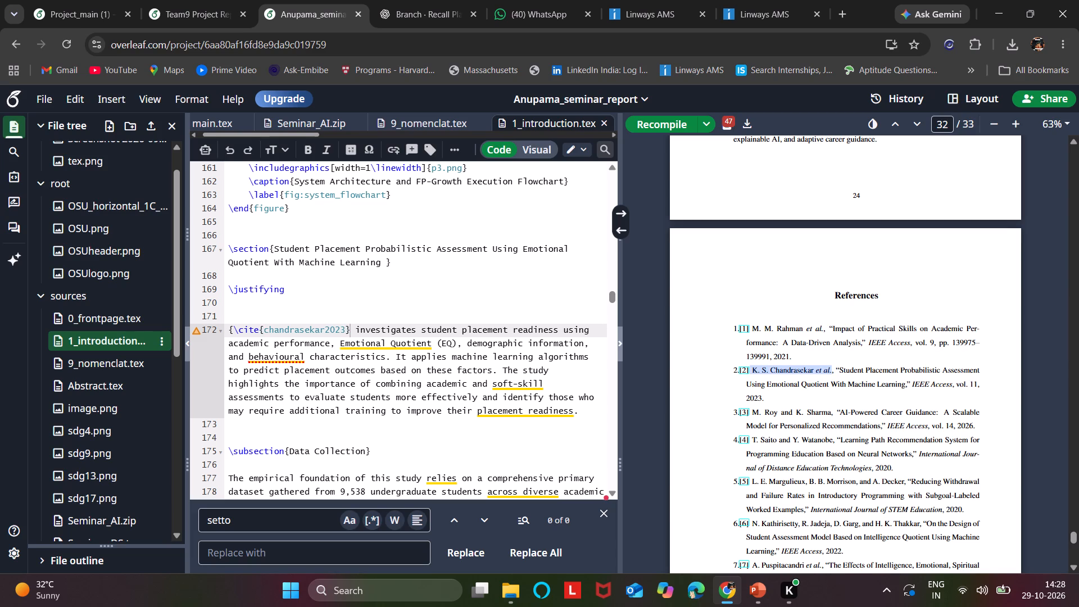
pyautogui.click(229, 329)
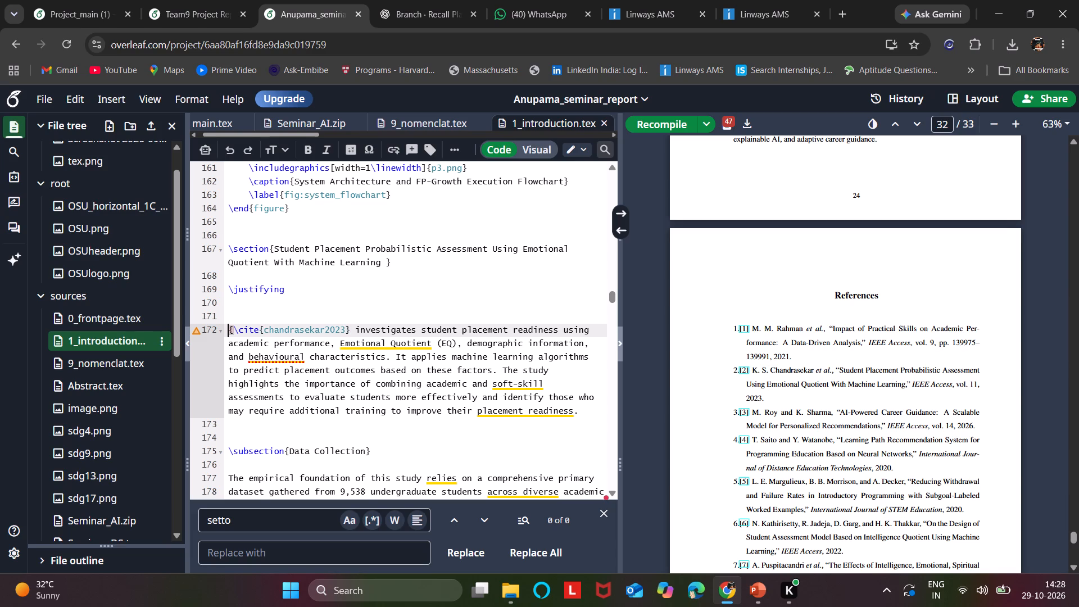
pyautogui.hotkey('ctrl', 'v')
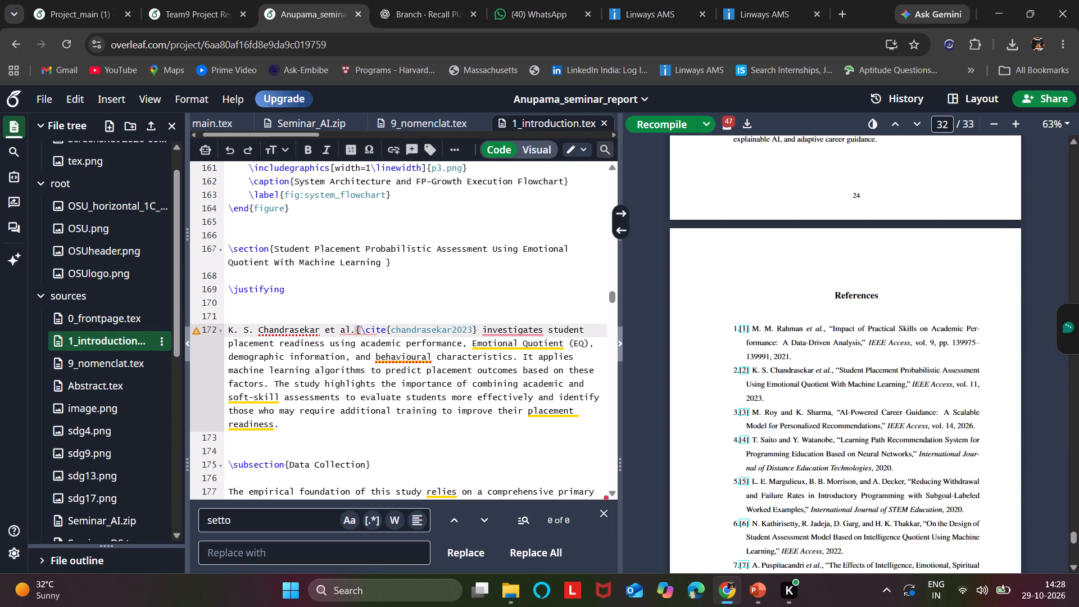
pyautogui.press('space')
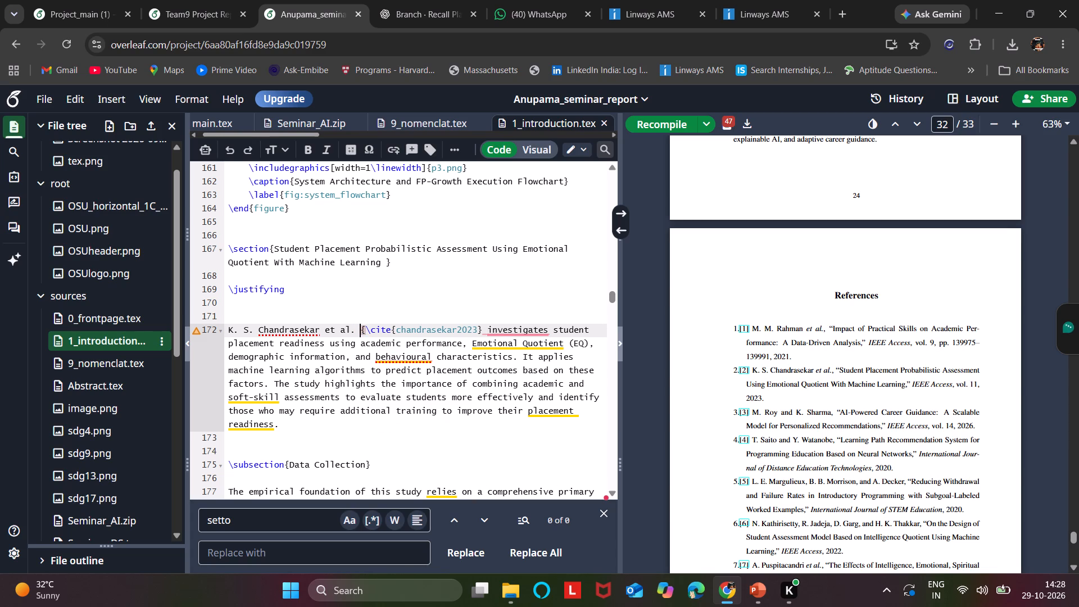
pyautogui.click(396, 434)
# Delete the duplicate AI-Powered Career Guidance section heading containing \cite{roy2026}, keeping the uncited heading above the Roy and Sharma paragraph.
pyautogui.scroll(-1, 461, 328)
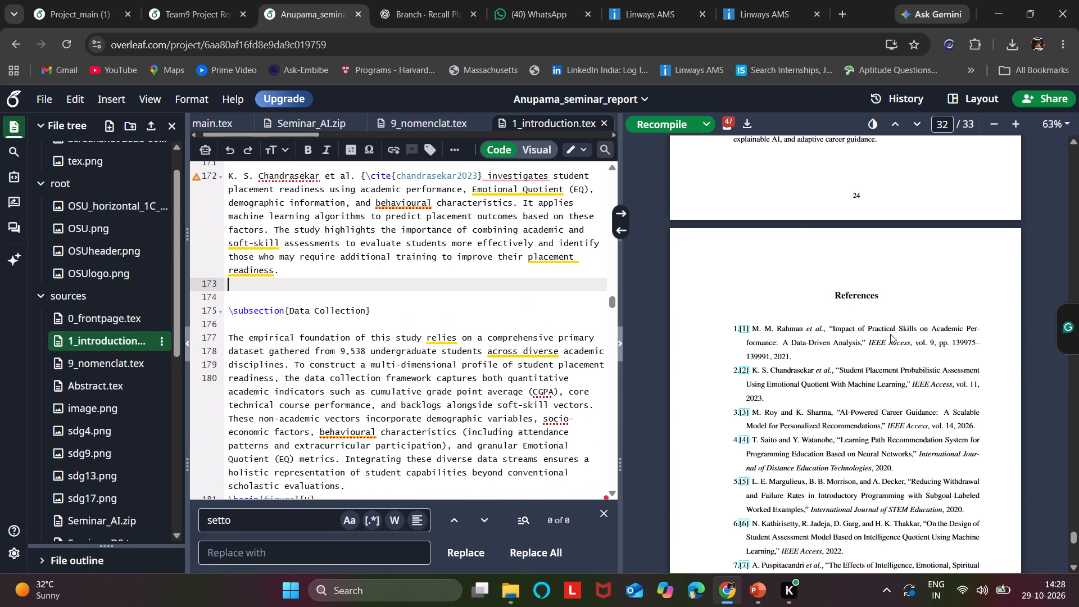
pyautogui.scroll(20, 890, 334)
pyautogui.scroll(17, 890, 334)
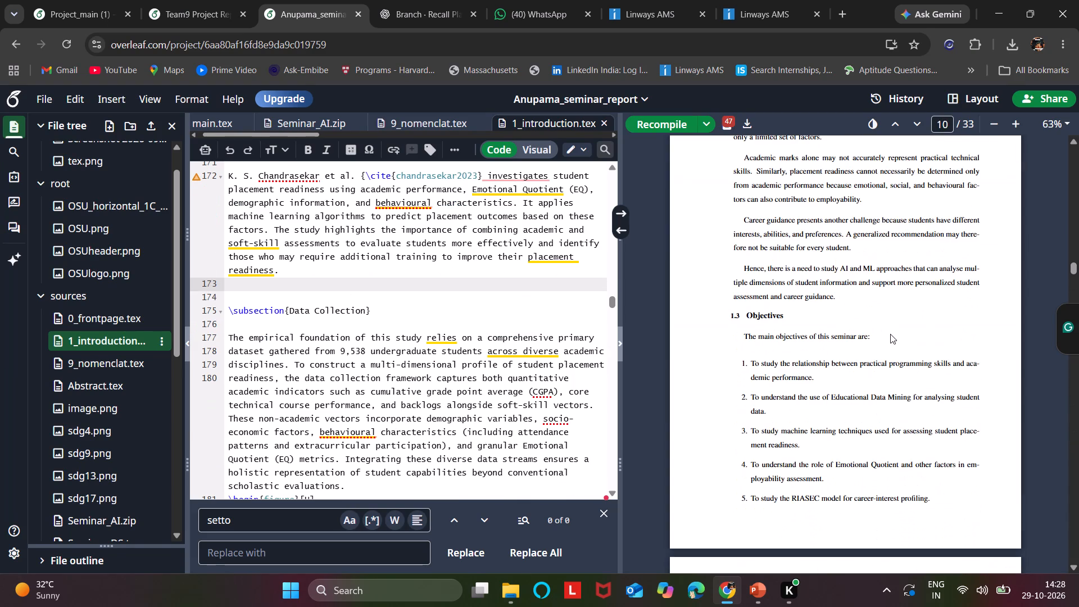
pyautogui.scroll(-8, 890, 334)
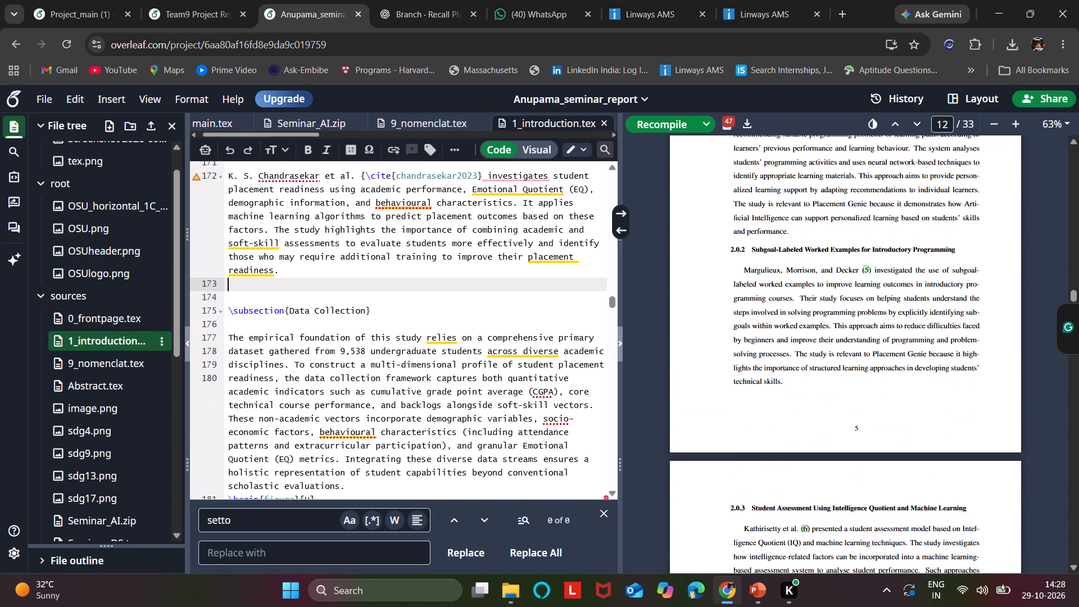
pyautogui.scroll(-7, 890, 334)
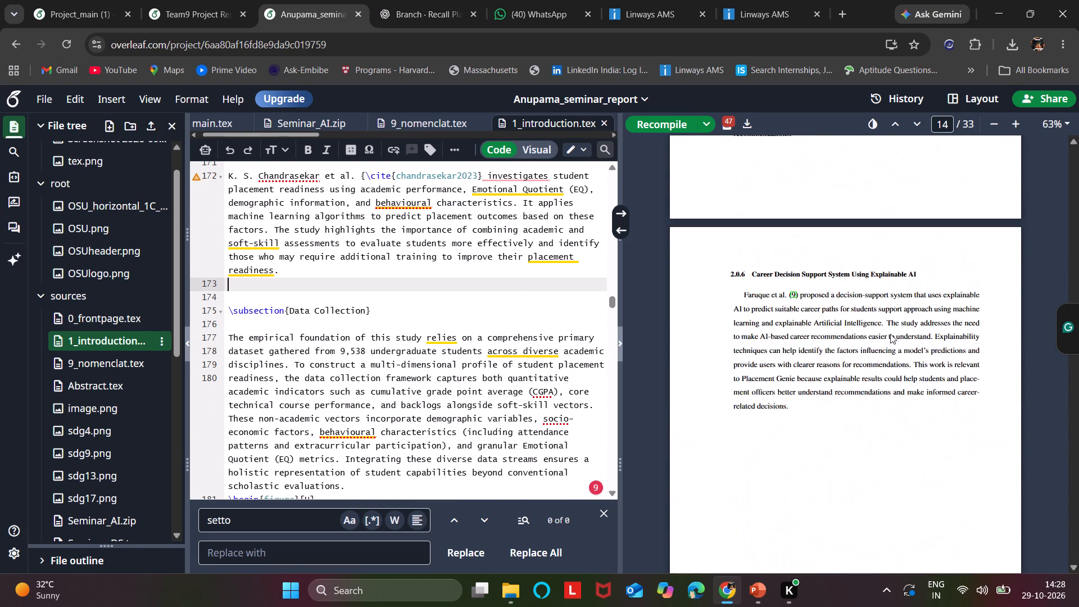
pyautogui.scroll(-5, 890, 334)
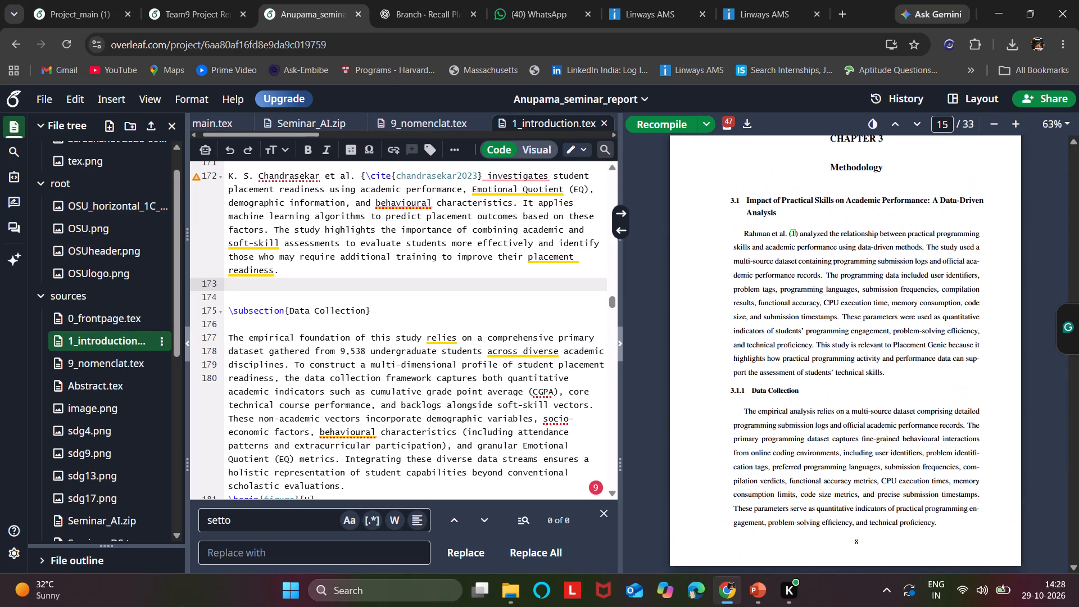
pyautogui.scroll(-8, 890, 334)
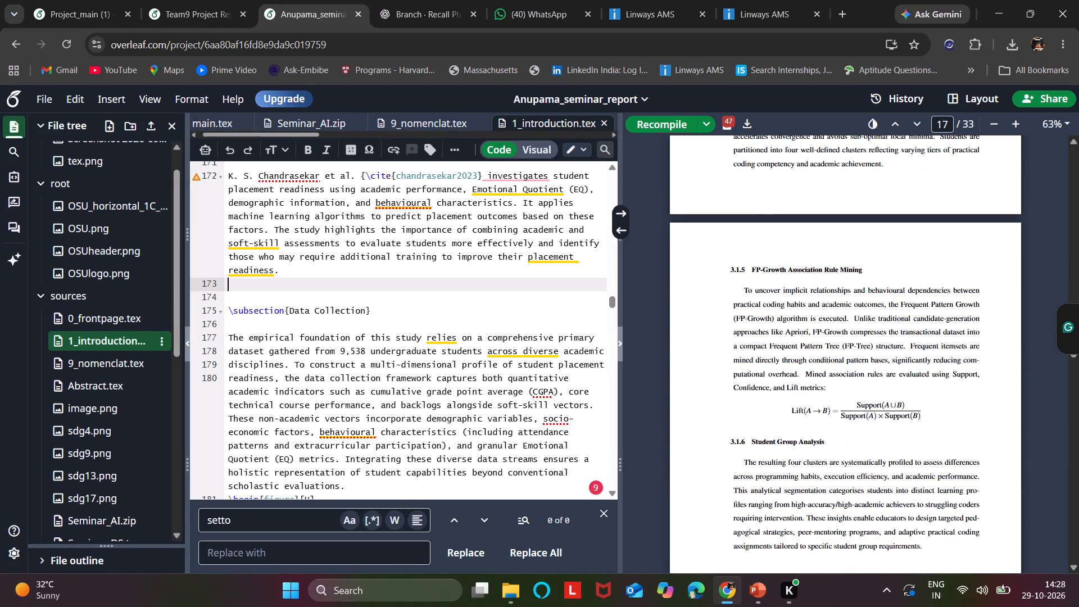
pyautogui.scroll(-8, 890, 334)
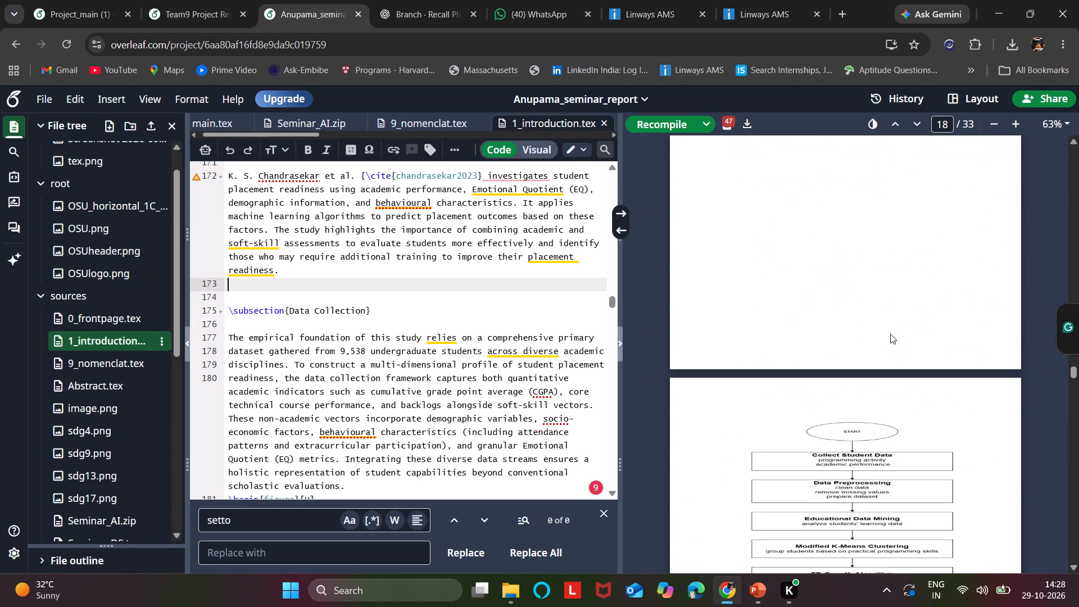
pyautogui.scroll(-6, 890, 334)
pyautogui.scroll(1, 890, 334)
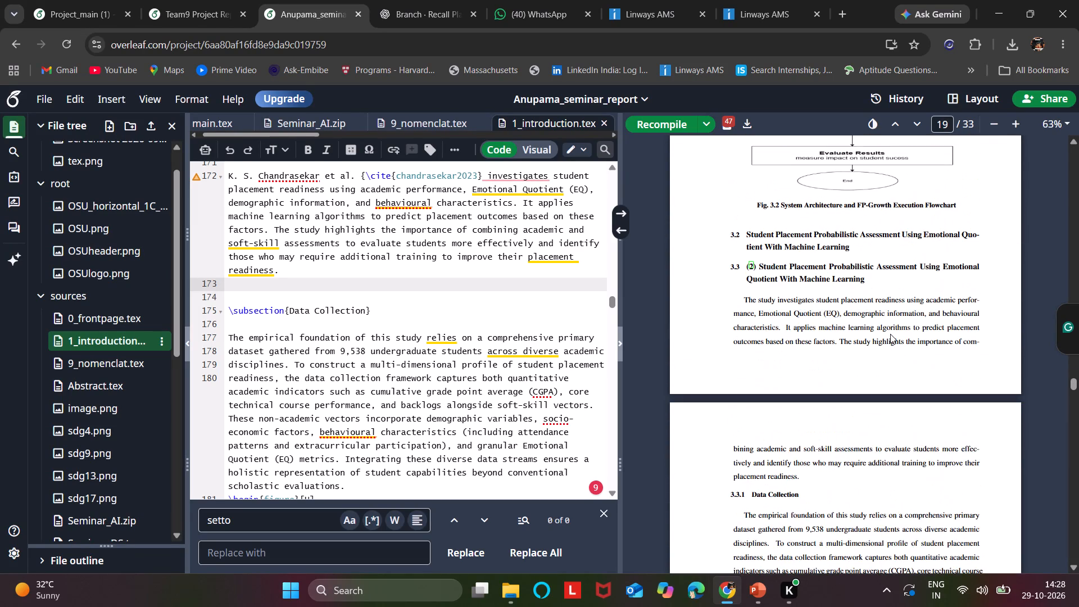
pyautogui.scroll(-5, 890, 334)
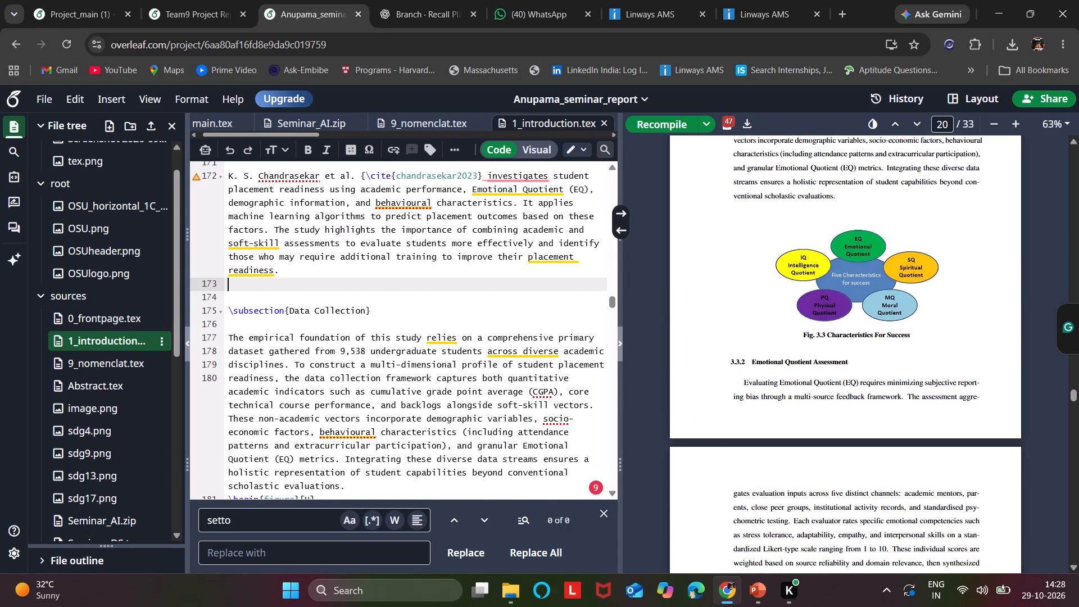
pyautogui.scroll(3, 468, 349)
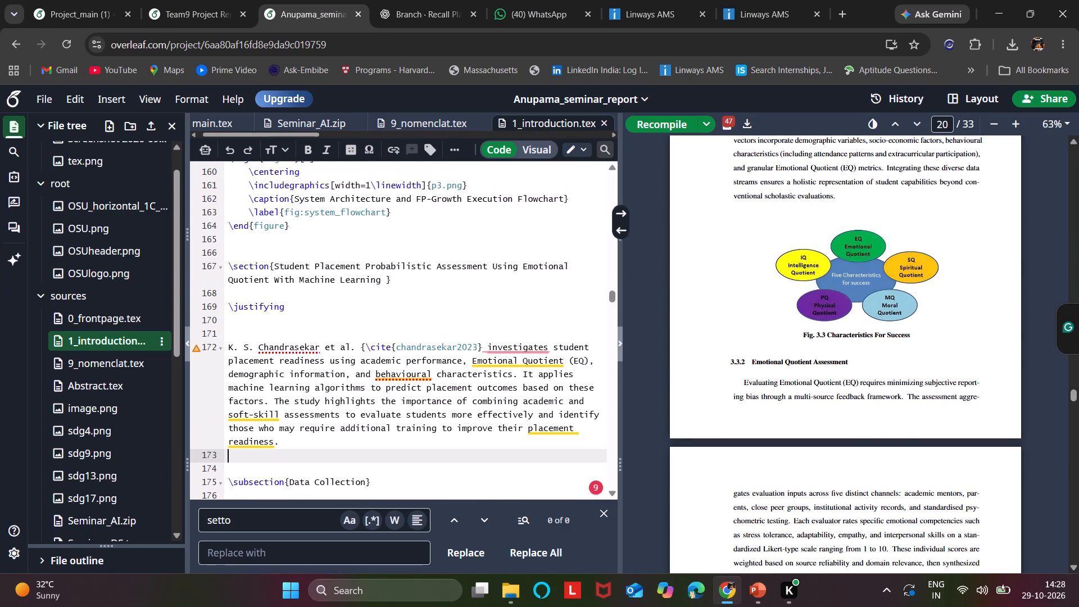
pyautogui.scroll(-10, 867, 300)
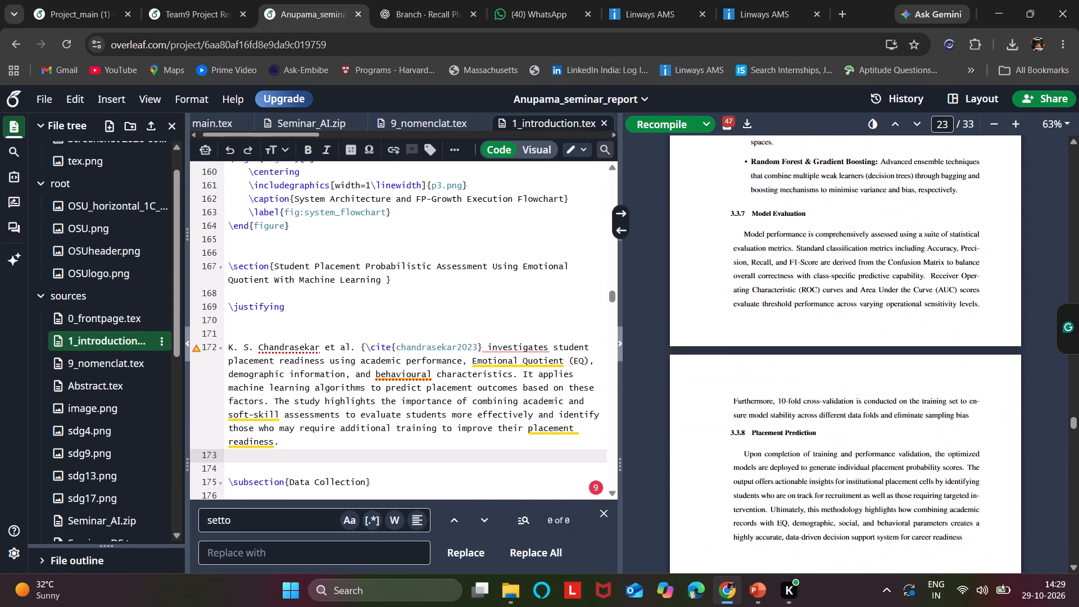
pyautogui.scroll(-9, 867, 300)
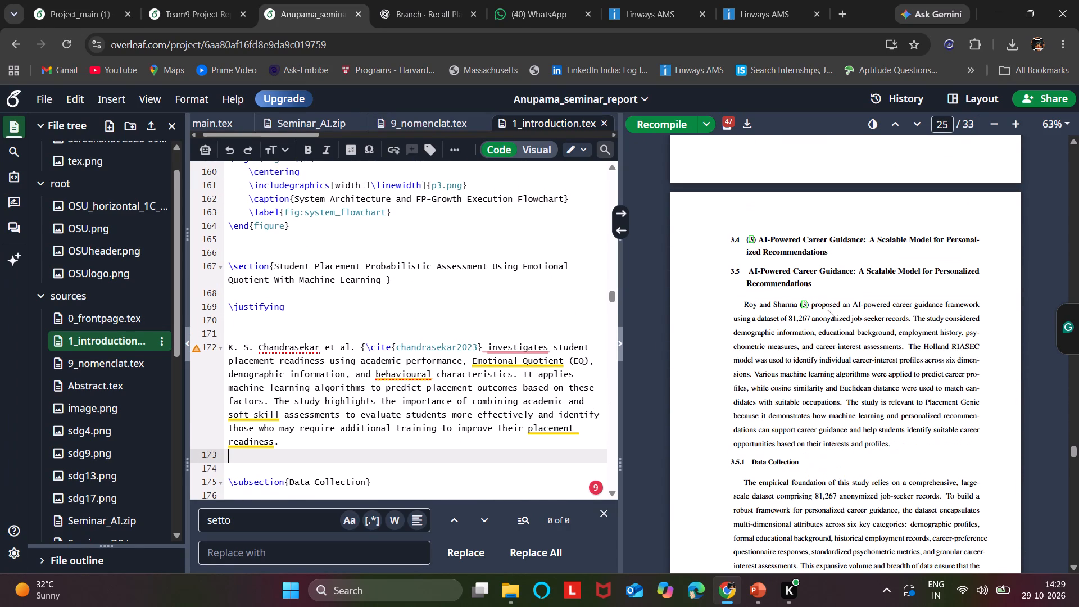
pyautogui.doubleClick(780, 266)
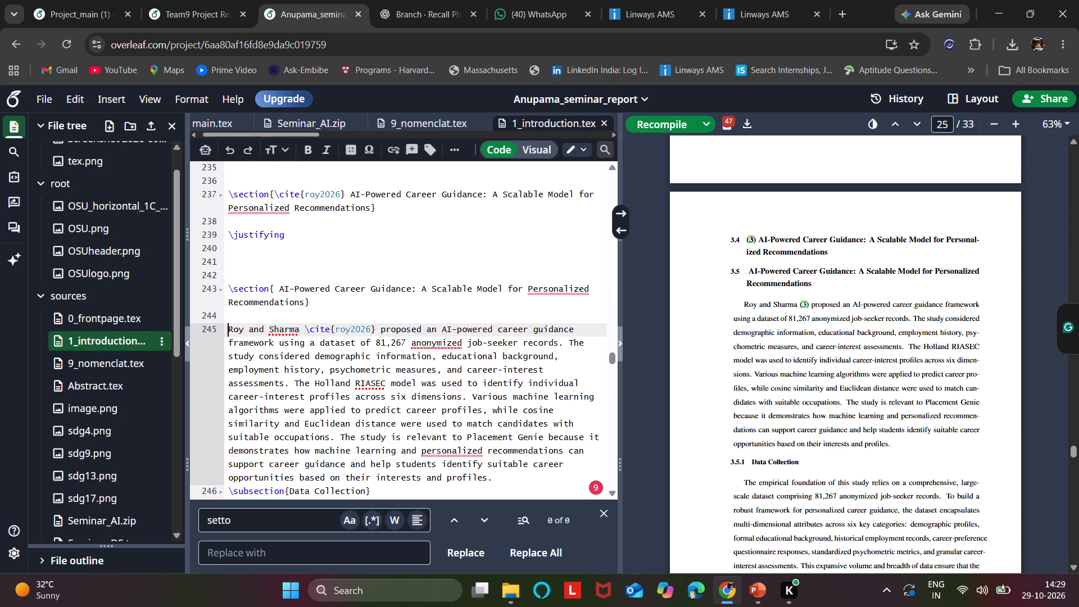
pyautogui.moveTo(378, 220); pyautogui.dragTo(222, 194)
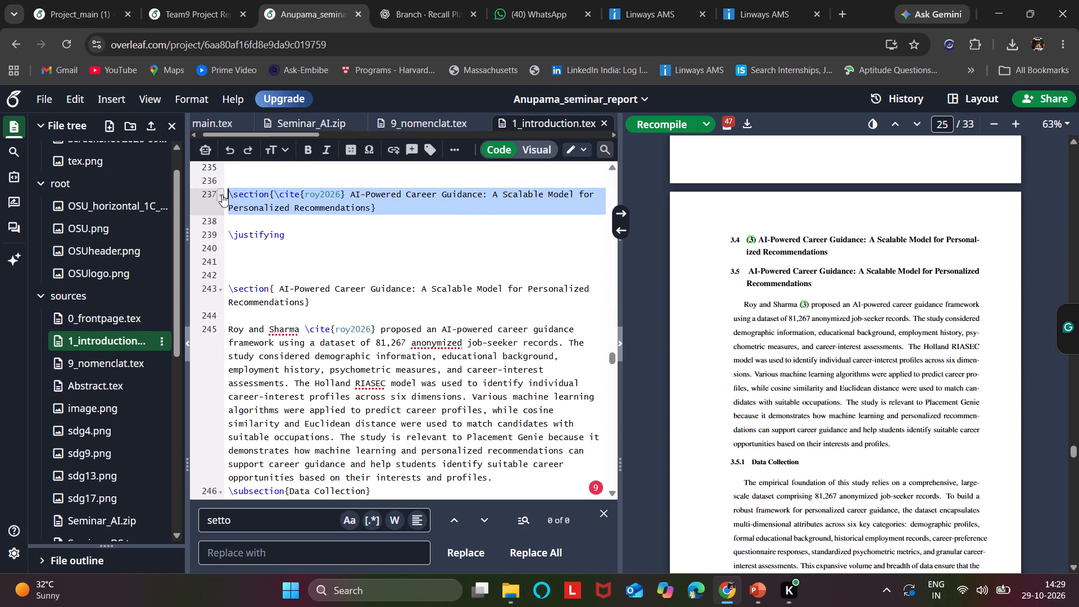
pyautogui.moveTo(222, 194); pyautogui.dragTo(221, 194)
pyautogui.press('BackSpace')
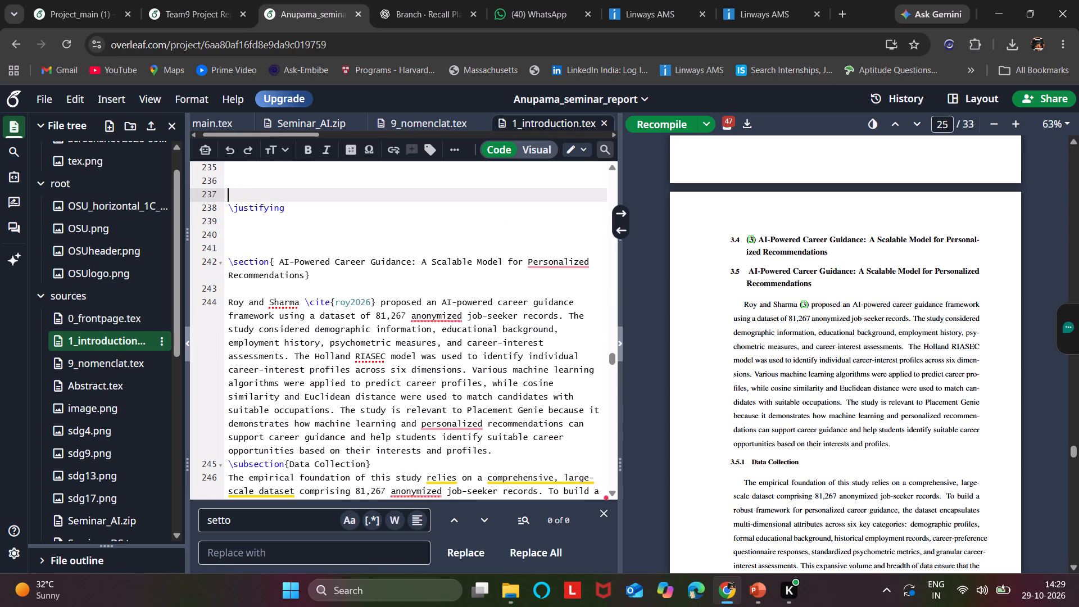
# Review the compiled preview from the career guidance section through Chapter 4 and the References, and return to the title page.
pyautogui.scroll(-3, 932, 270)
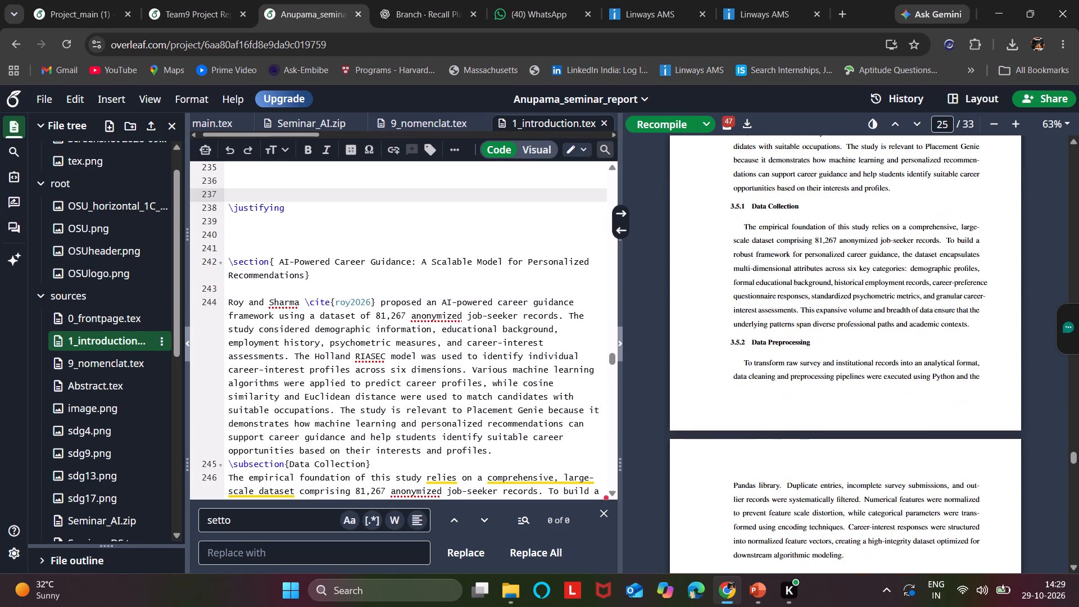
pyautogui.scroll(-11, 932, 270)
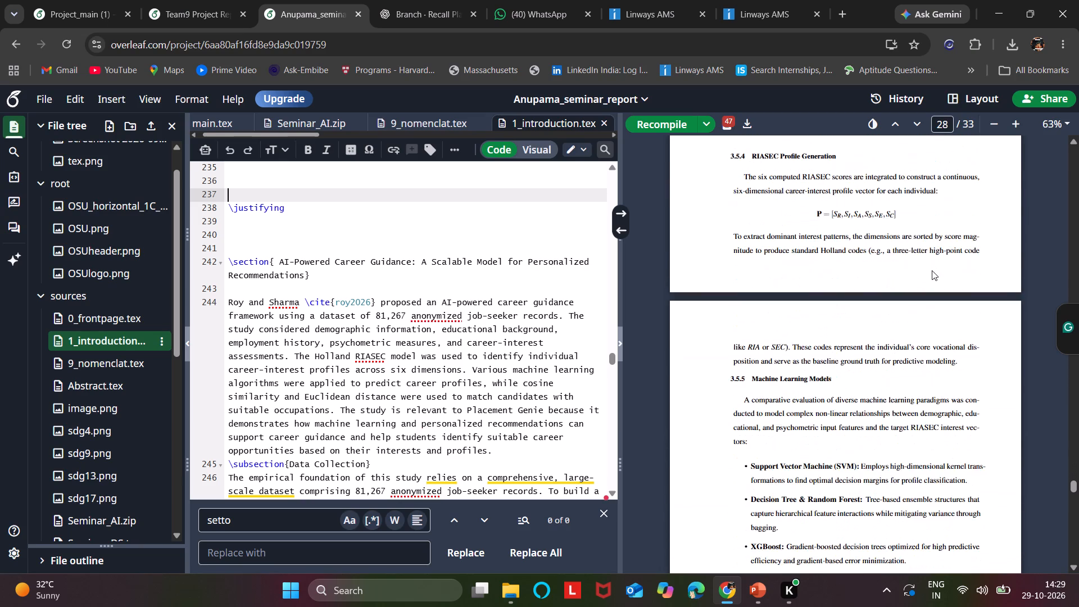
pyautogui.scroll(-10, 932, 270)
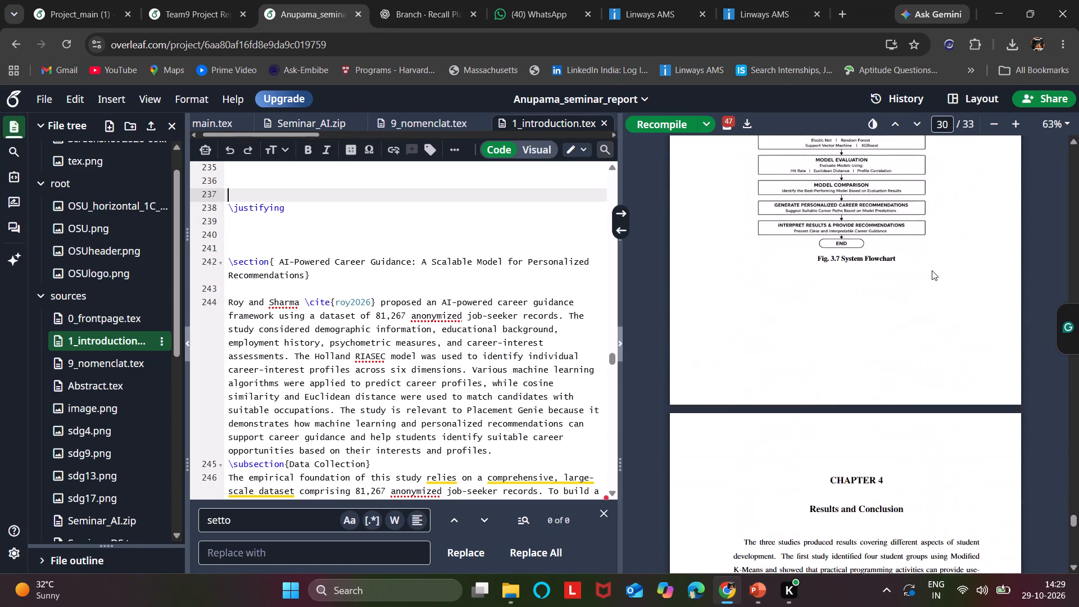
pyautogui.scroll(-9, 932, 270)
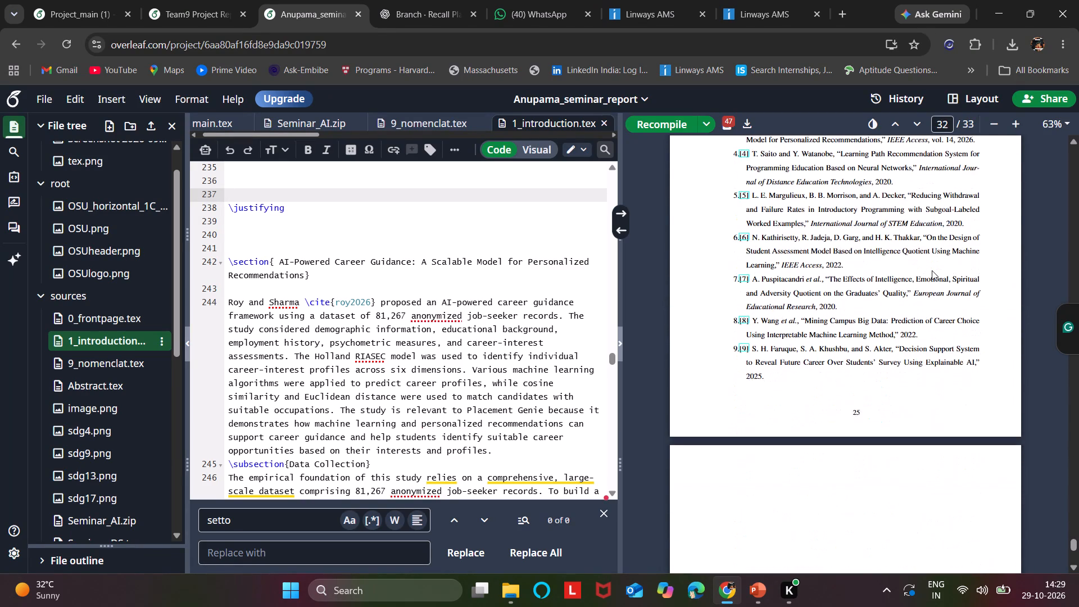
pyautogui.scroll(-6, 932, 270)
pyautogui.scroll(19, 932, 270)
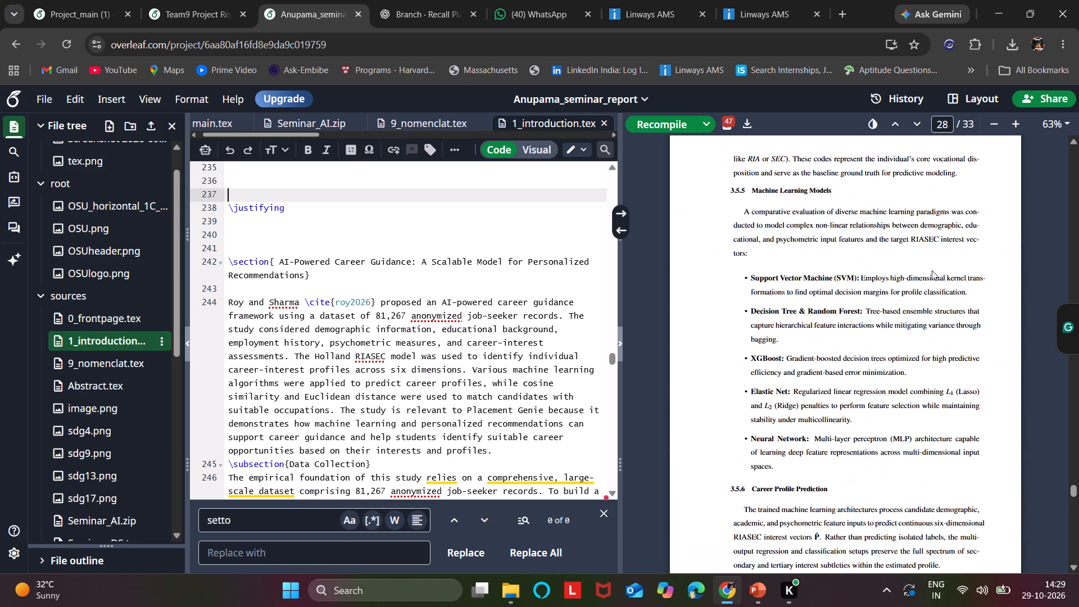
pyautogui.scroll(20, 932, 270)
pyautogui.scroll(15, 932, 270)
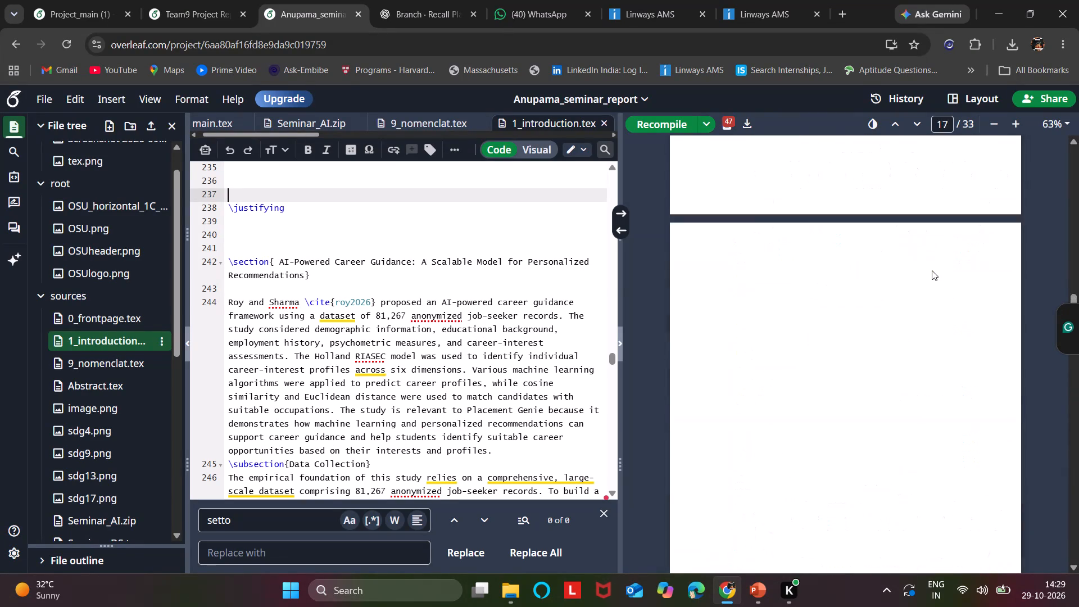
pyautogui.scroll(16, 932, 270)
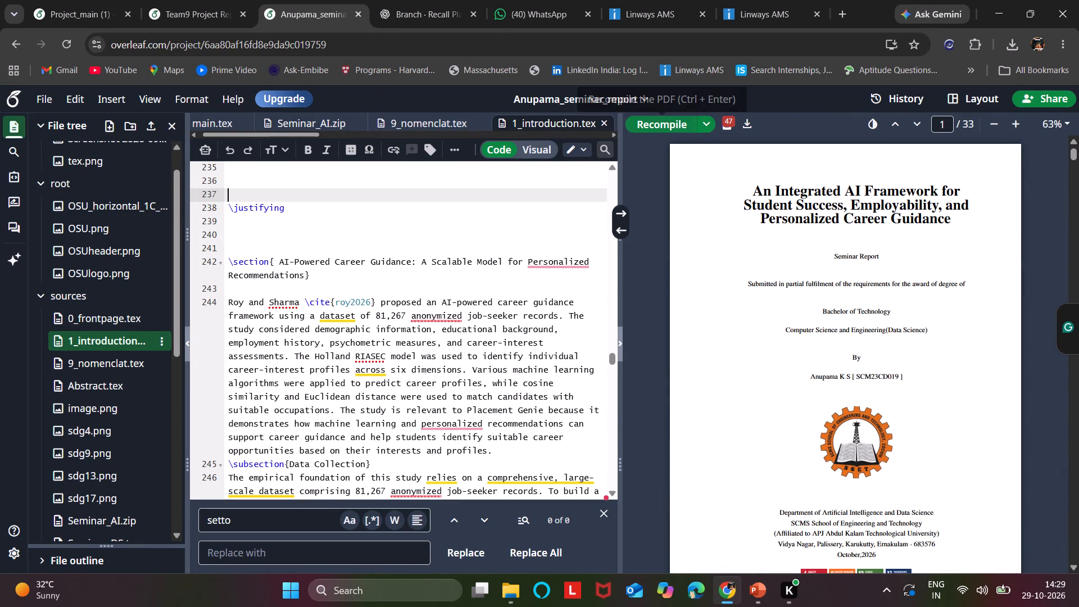
# Recompile the seminar report and download it as a PDF.
pyautogui.hotkey('ctrl', 's')
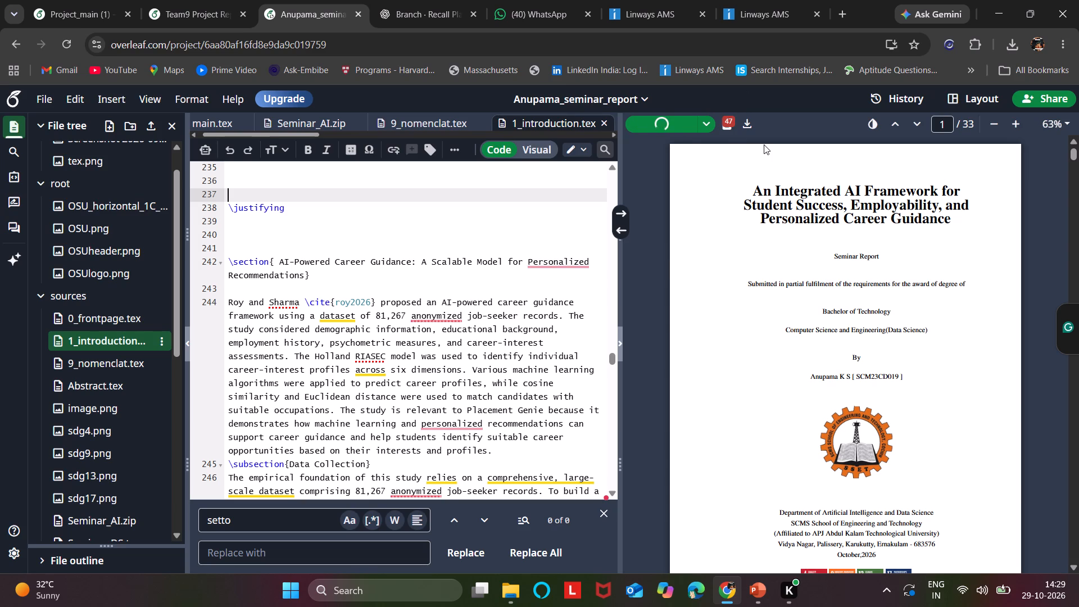
pyautogui.click(742, 129)
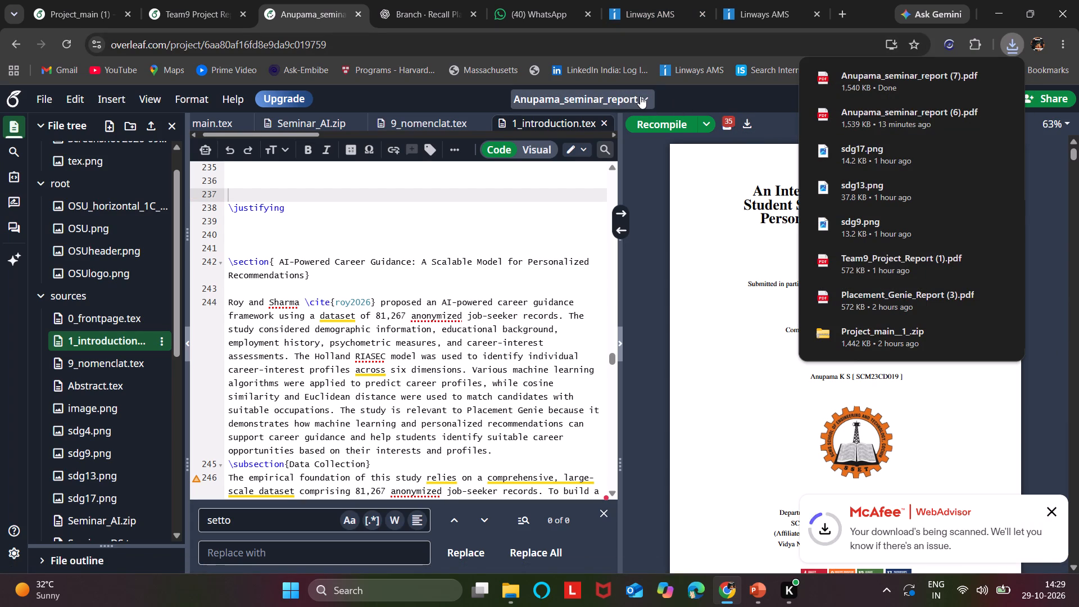
# Download the seminar report project's source as a .zip archive.
pyautogui.click(643, 94)
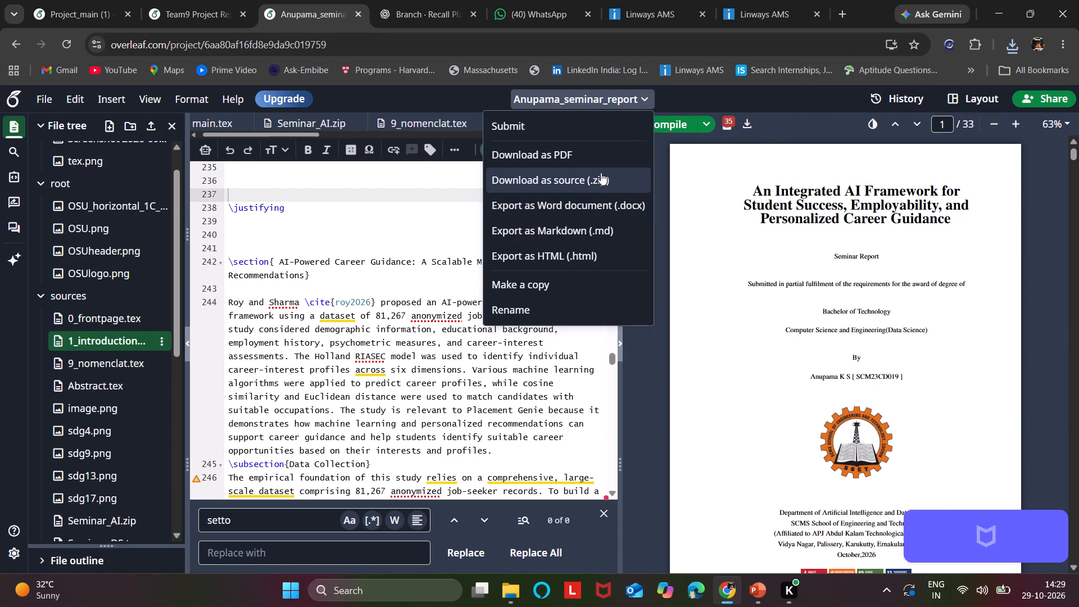
pyautogui.click(602, 171)
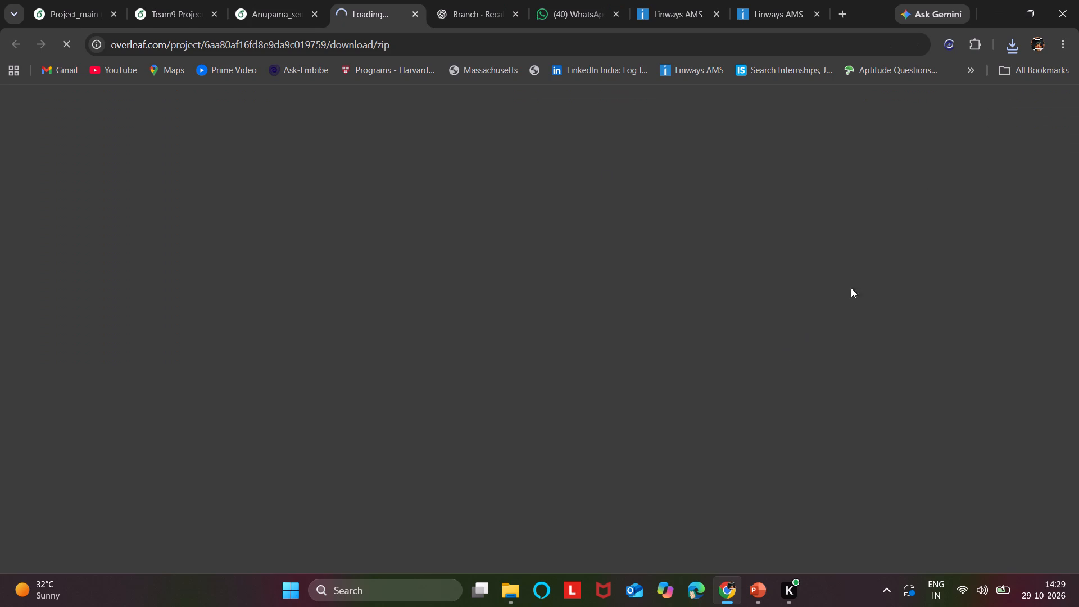
# Open the newly downloaded seminar report PDF and check its title page, certificate, declaration, acknowledgement, abstract and table of contents.
pyautogui.click(1016, 44)
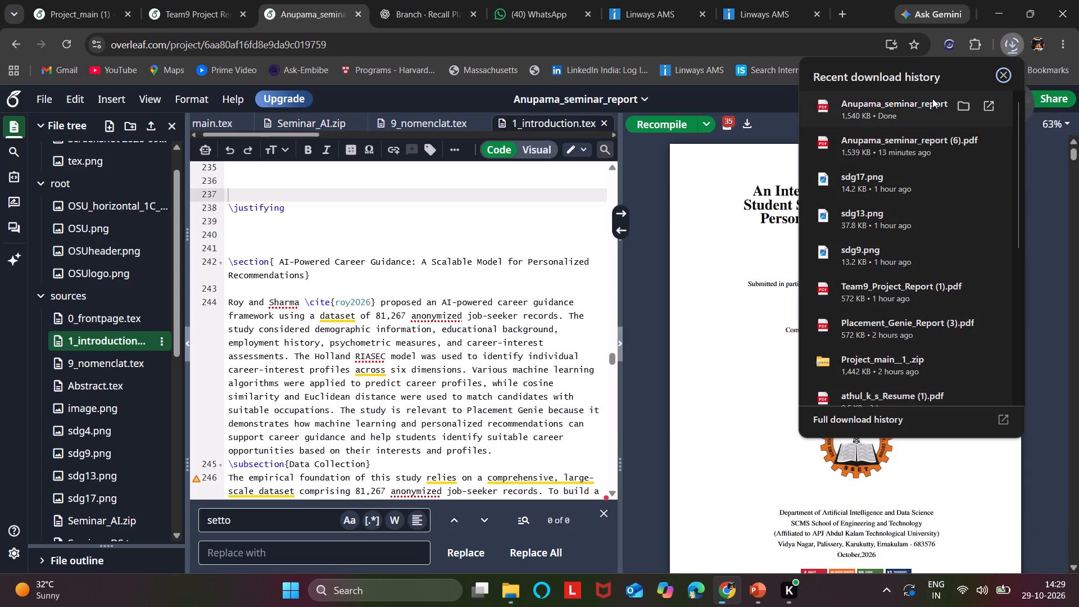
pyautogui.doubleClick(897, 119)
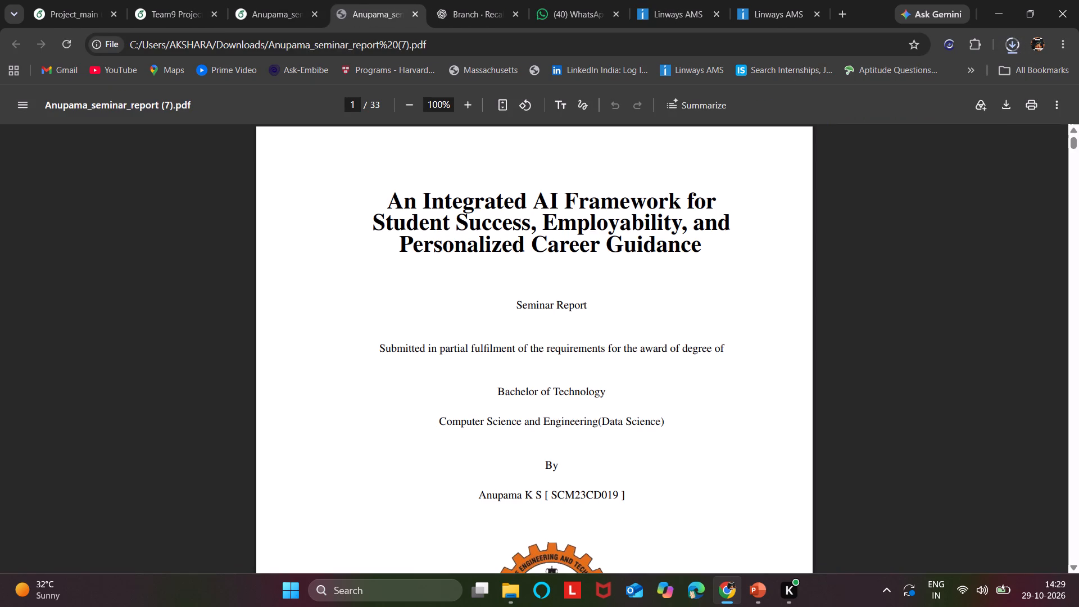
pyautogui.scroll(-5, 582, 385)
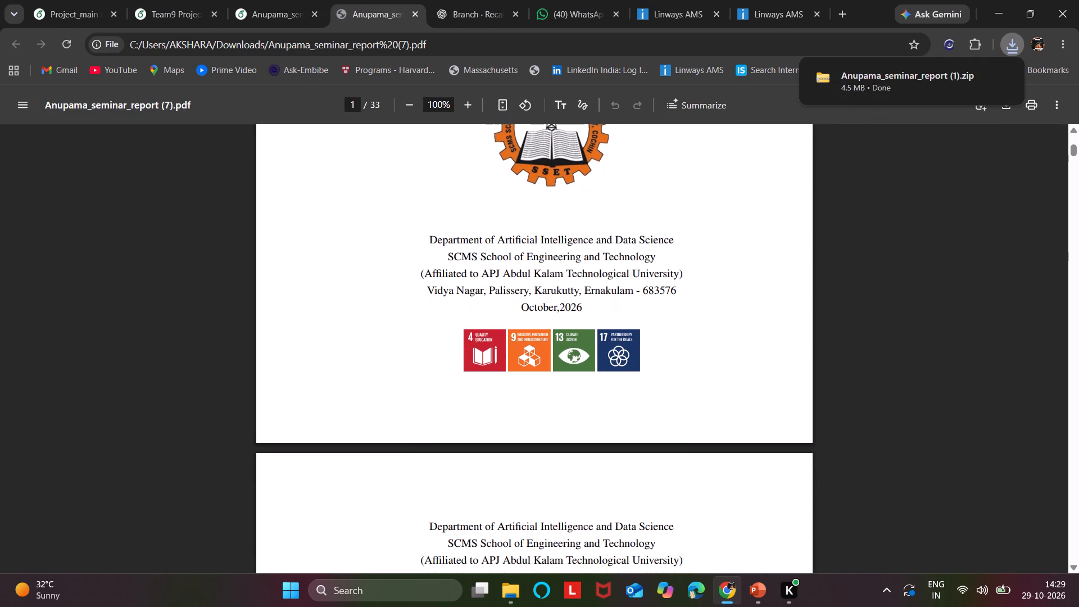
pyautogui.scroll(-4, 582, 385)
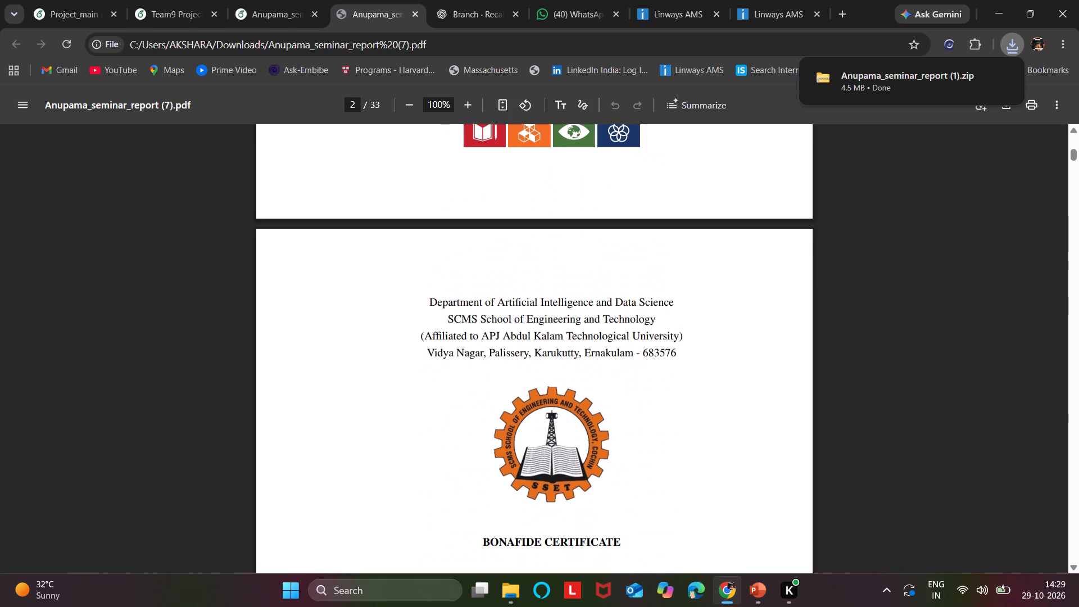
pyautogui.scroll(-3, 582, 385)
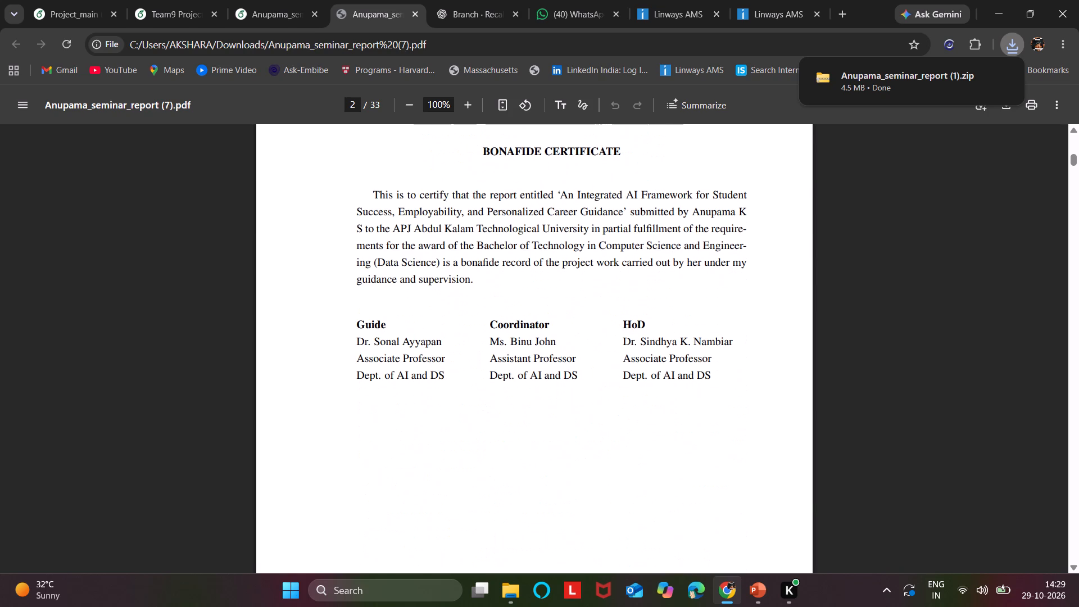
pyautogui.scroll(-7, 582, 385)
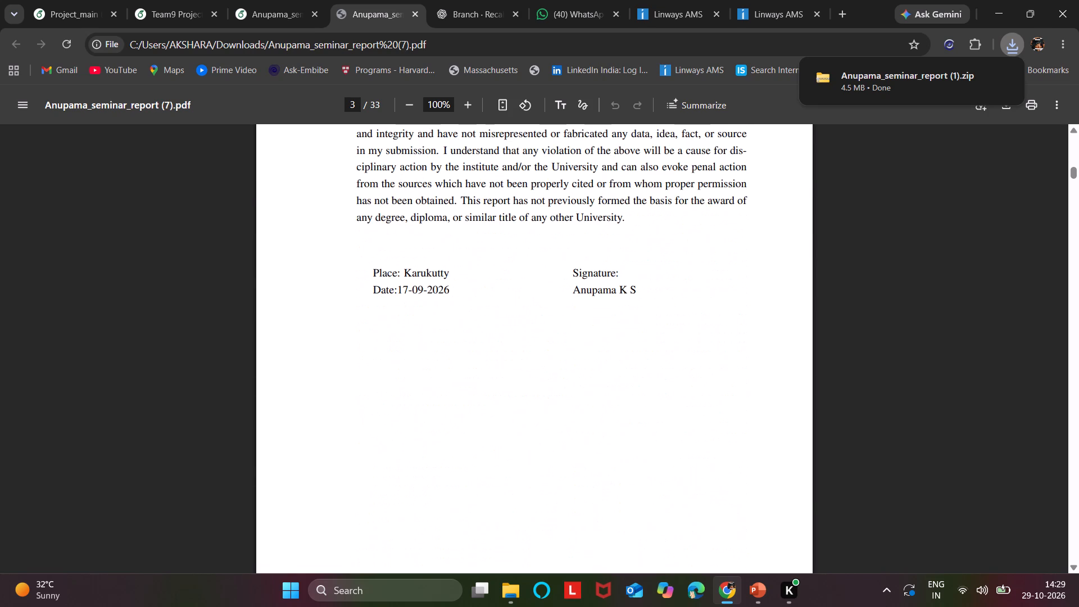
pyautogui.scroll(-8, 582, 385)
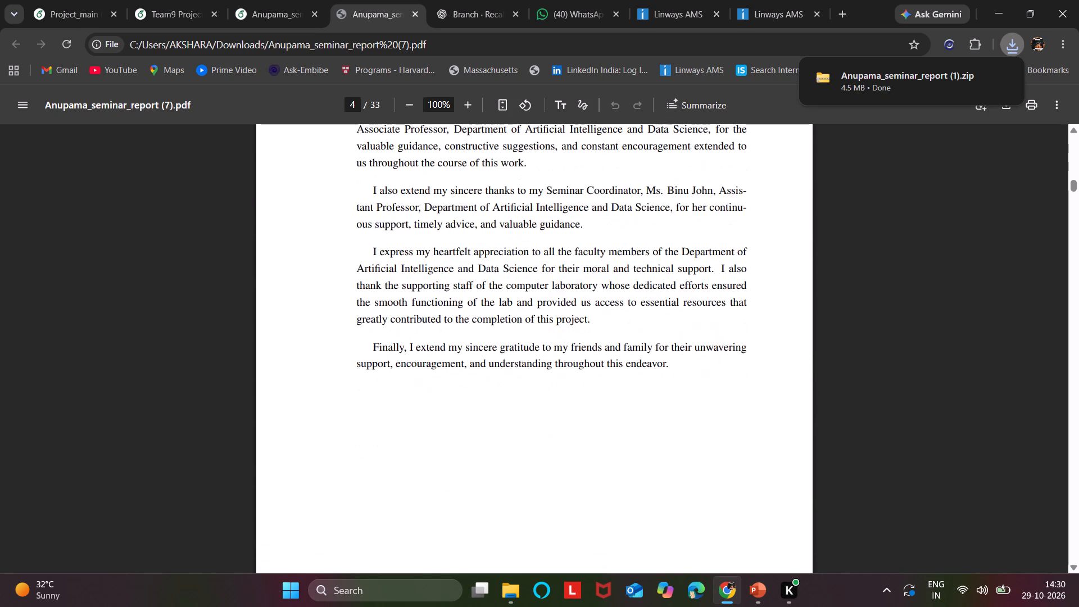
pyautogui.scroll(-8, 582, 385)
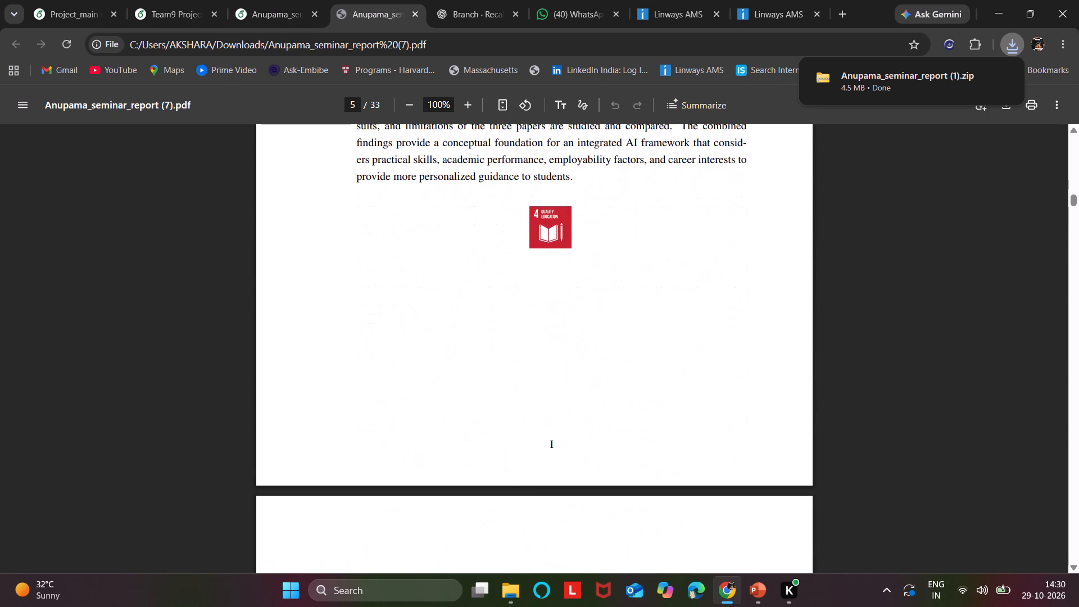
pyautogui.scroll(-9, 582, 385)
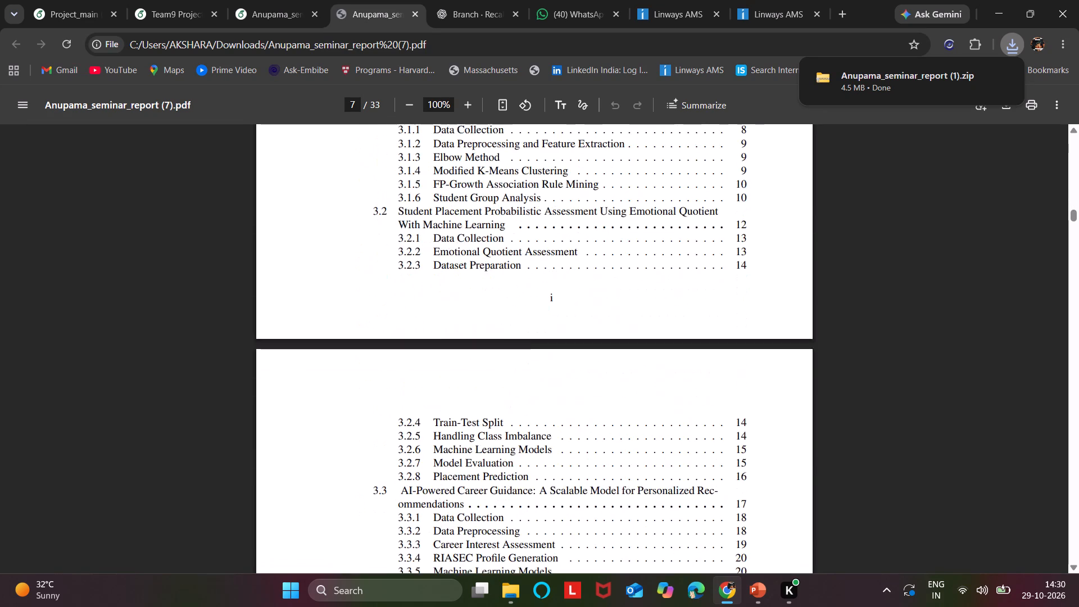
pyautogui.scroll(-5, 582, 385)
pyautogui.scroll(3, 582, 385)
pyautogui.scroll(-1, 582, 385)
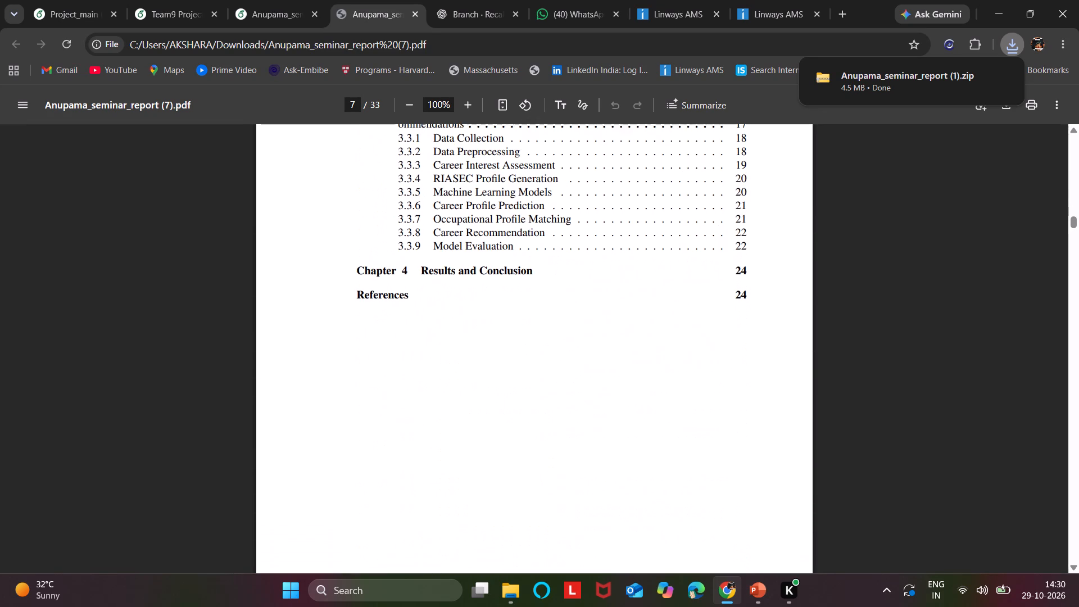
# Check the Introduction chapter and the literature review sections with their numbered citations in the downloaded seminar report PDF.
pyautogui.scroll(-11, 582, 385)
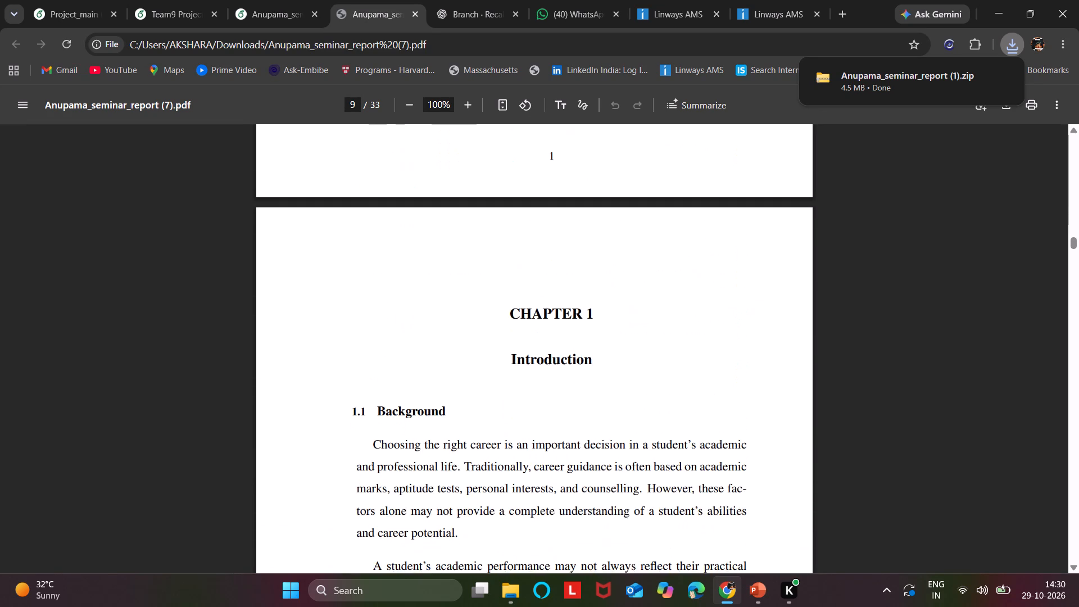
pyautogui.scroll(-5, 582, 385)
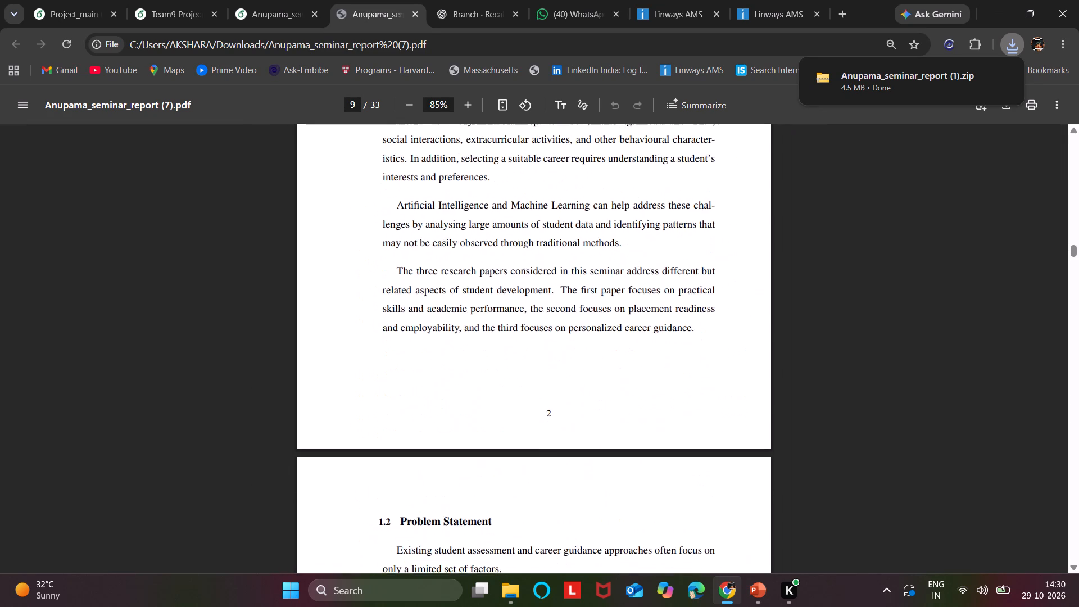
pyautogui.scroll(-4, 582, 385)
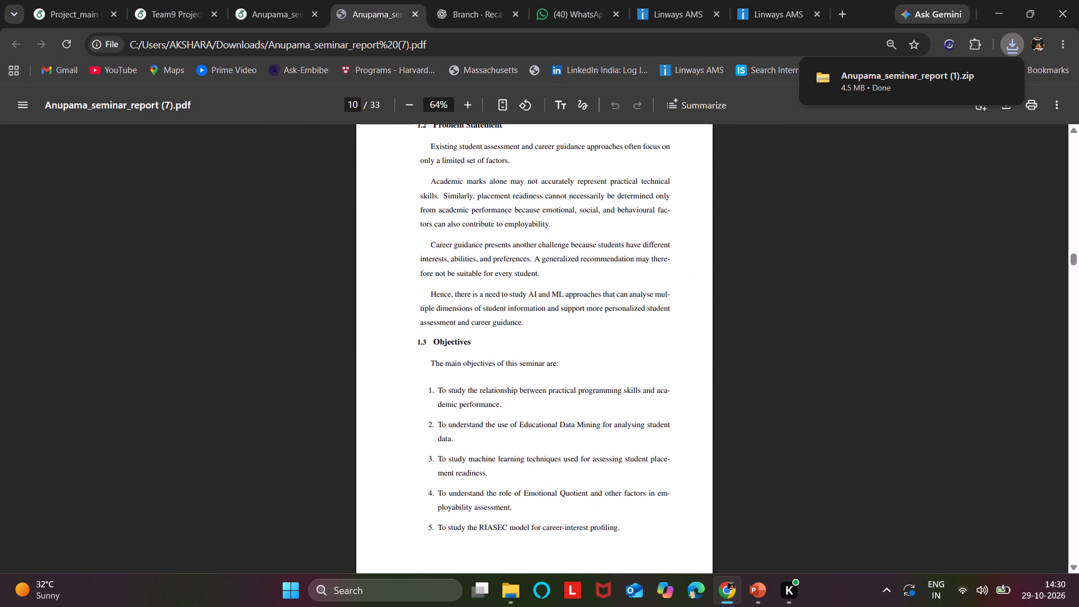
pyautogui.scroll(-10, 582, 385)
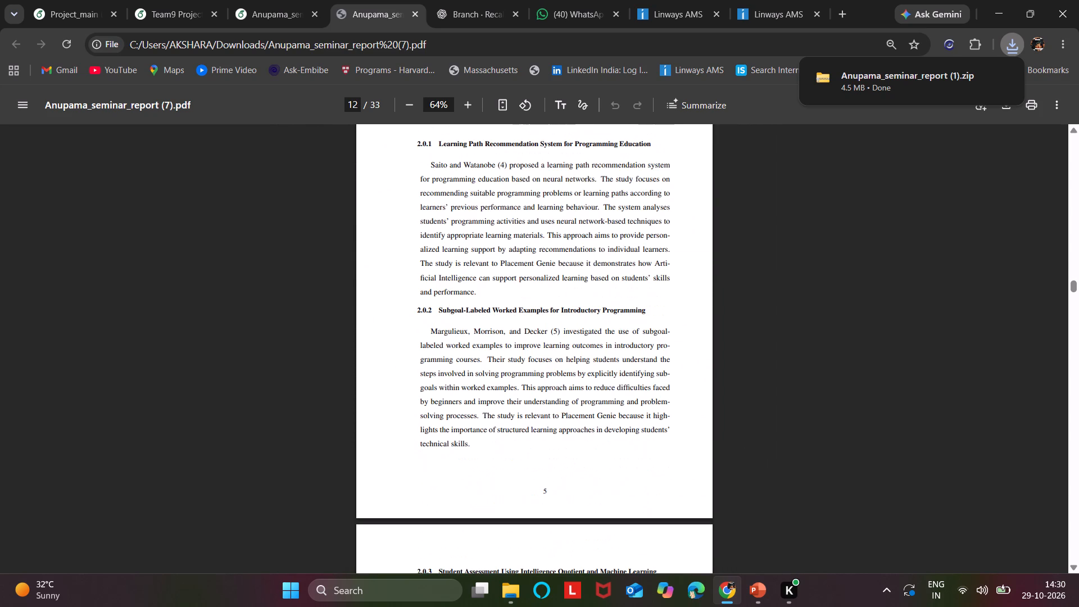
pyautogui.scroll(1, 582, 385)
pyautogui.scroll(-3, 582, 385)
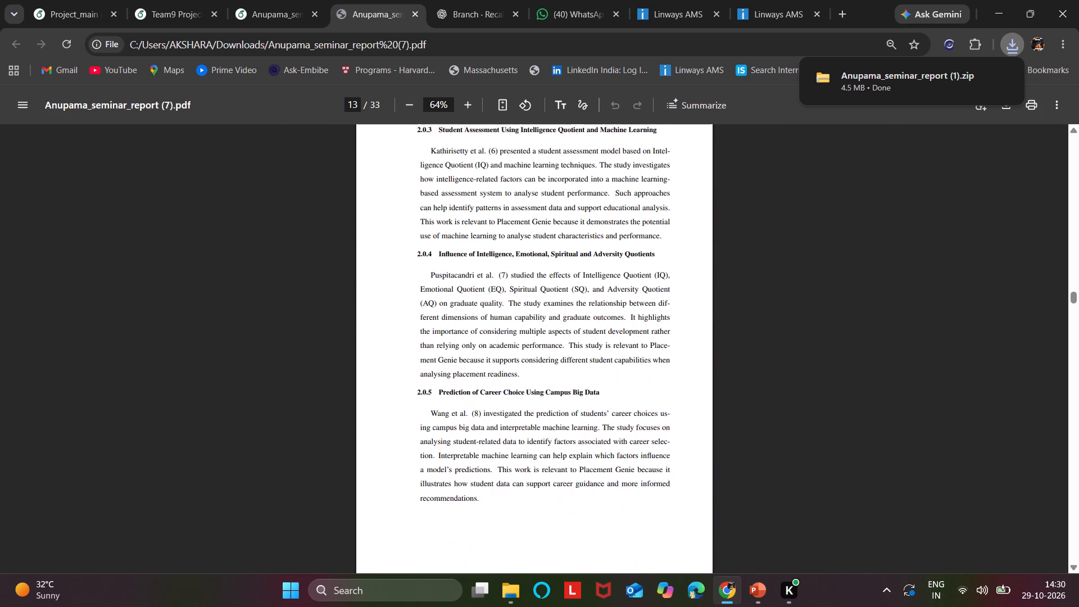
pyautogui.scroll(-6, 582, 385)
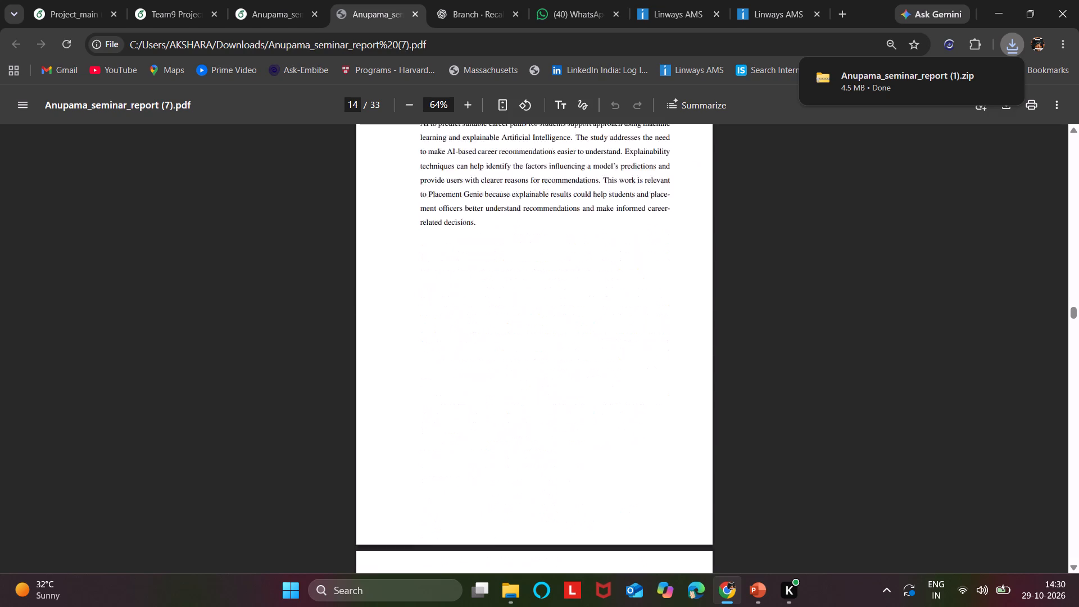
# Check Chapter 3 of the PDF, from the clustering methodology through placement assessment and RIASEC career guidance to the Fig. 3.7 system flowchart.
pyautogui.scroll(-7, 582, 385)
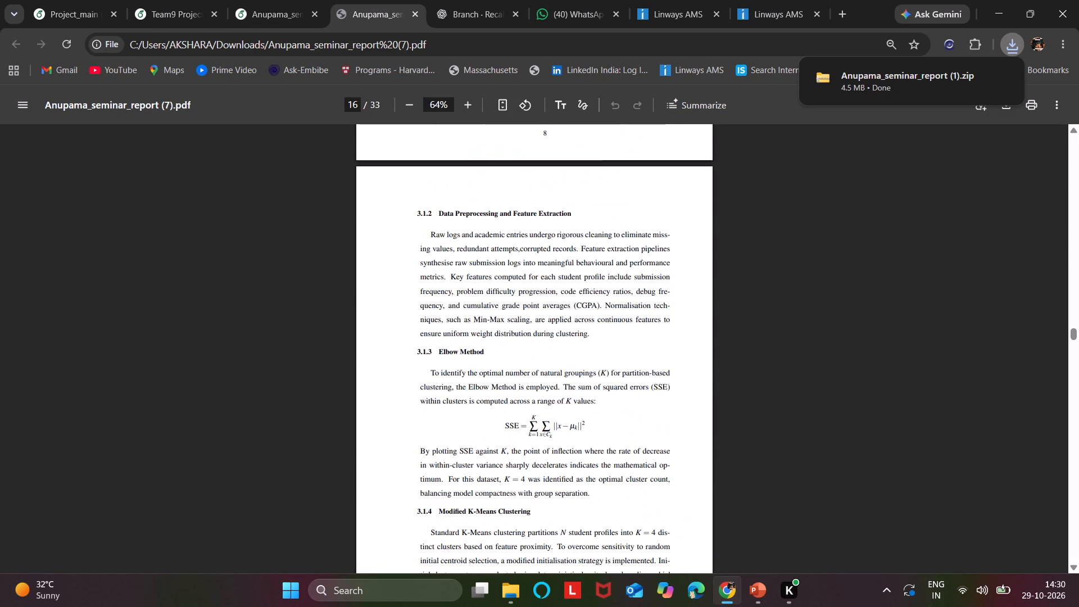
pyautogui.scroll(-12, 582, 385)
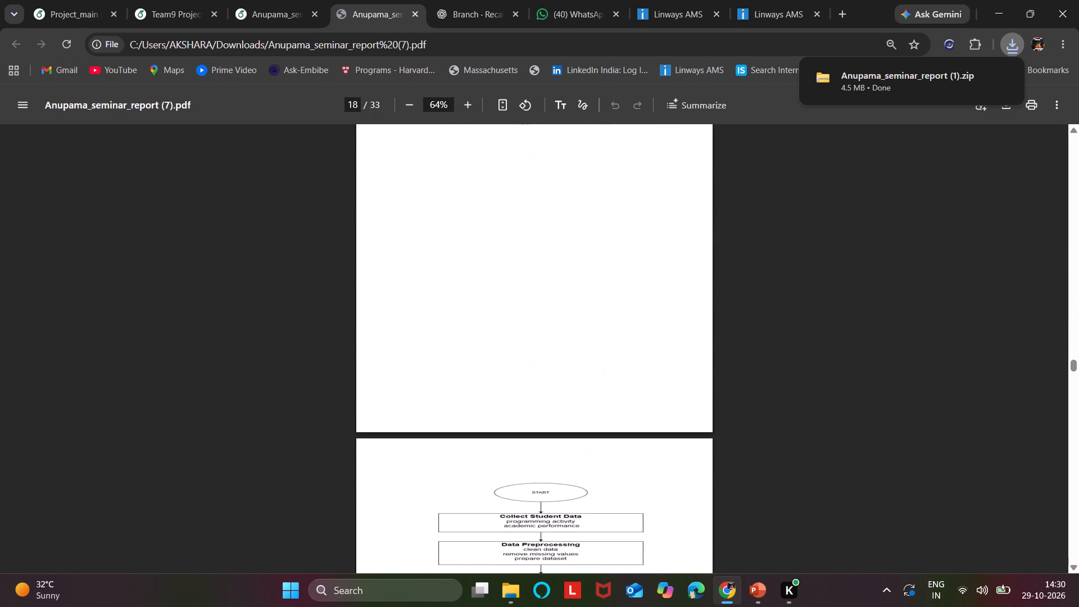
pyautogui.scroll(-6, 582, 385)
pyautogui.scroll(1, 582, 385)
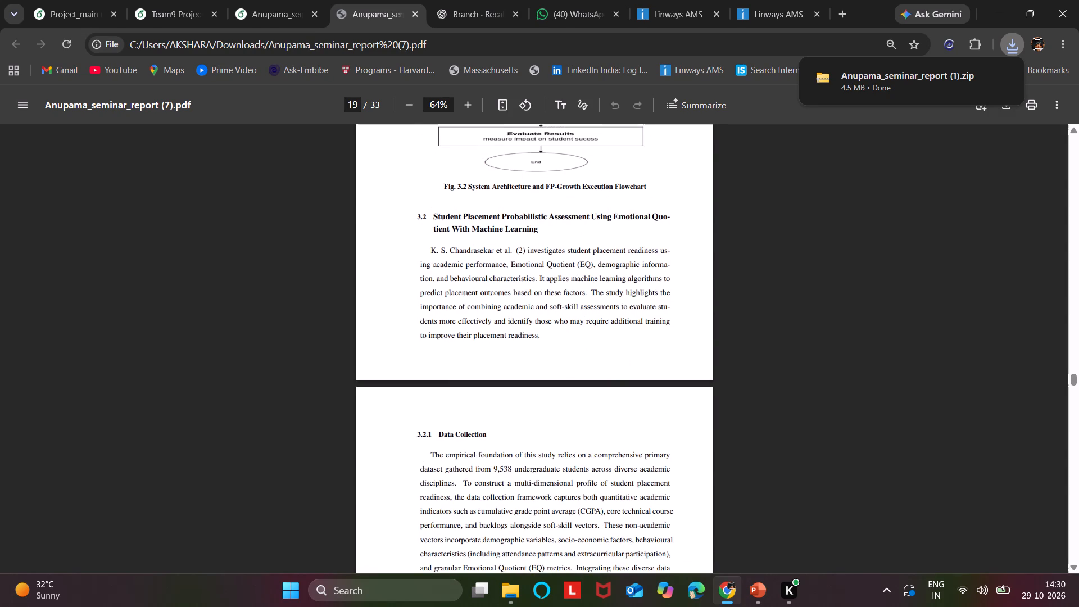
pyautogui.scroll(-6, 582, 385)
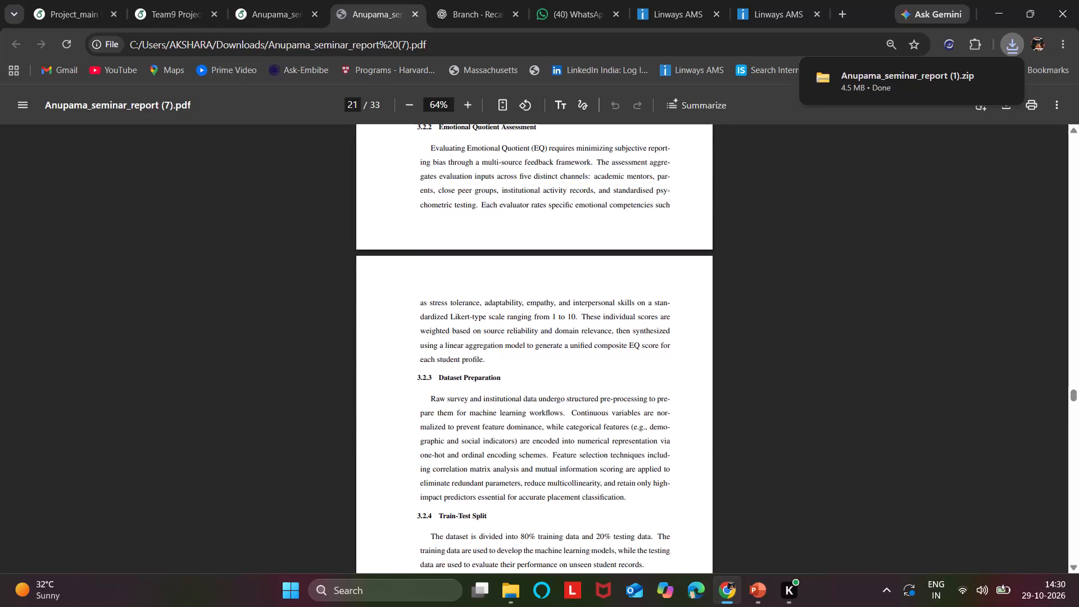
pyautogui.scroll(-14, 582, 385)
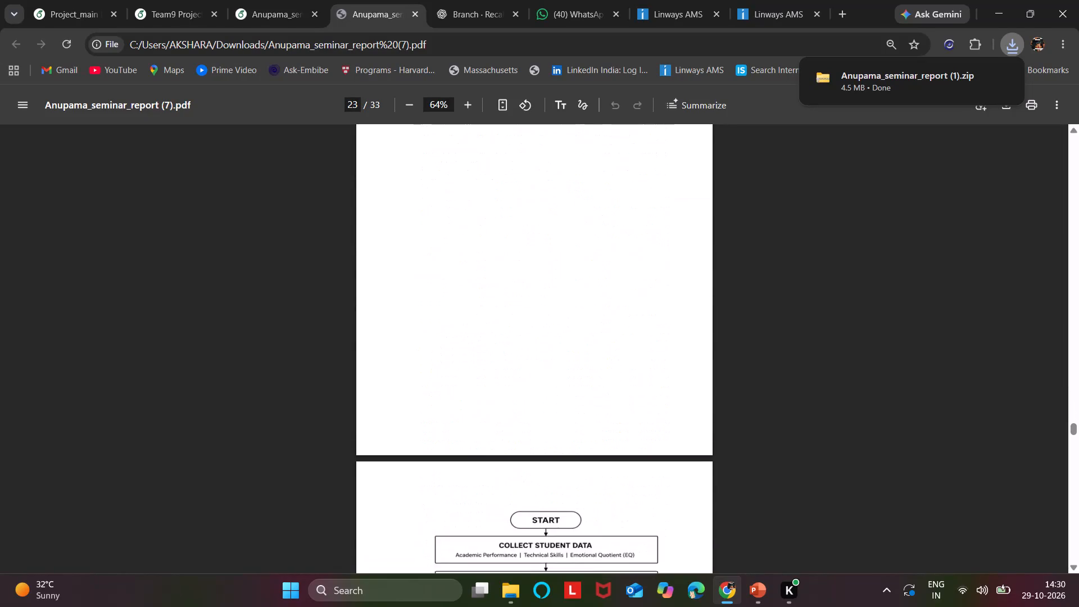
pyautogui.scroll(-14, 582, 385)
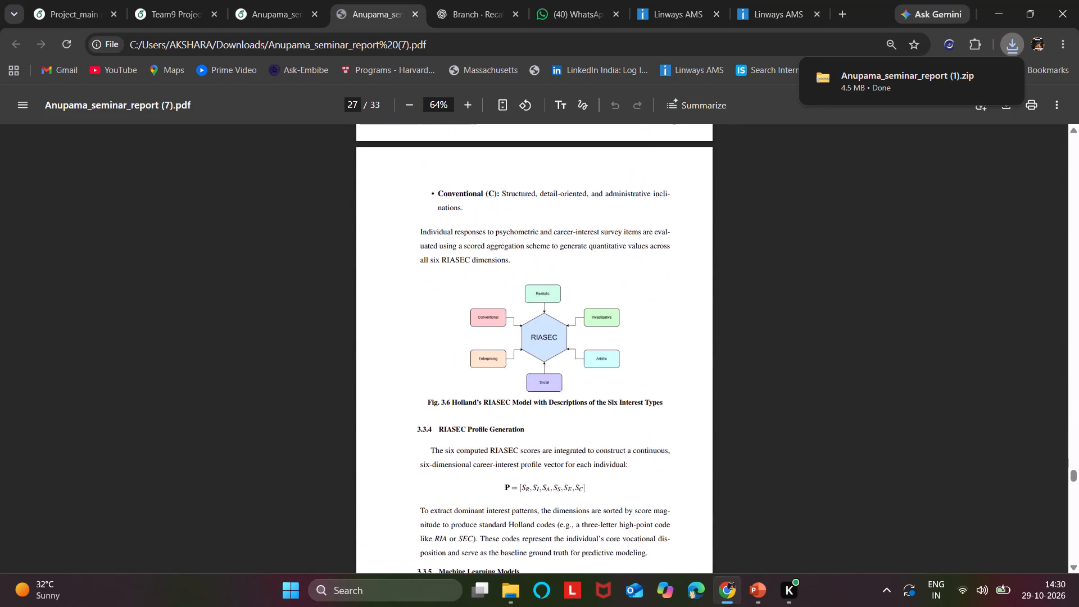
pyautogui.scroll(-14, 582, 385)
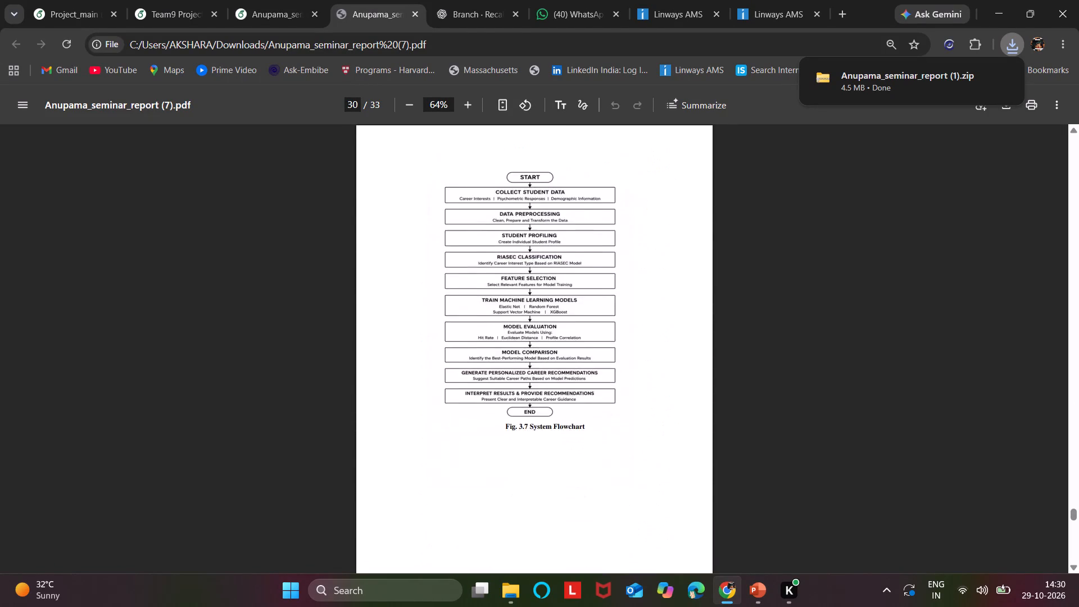
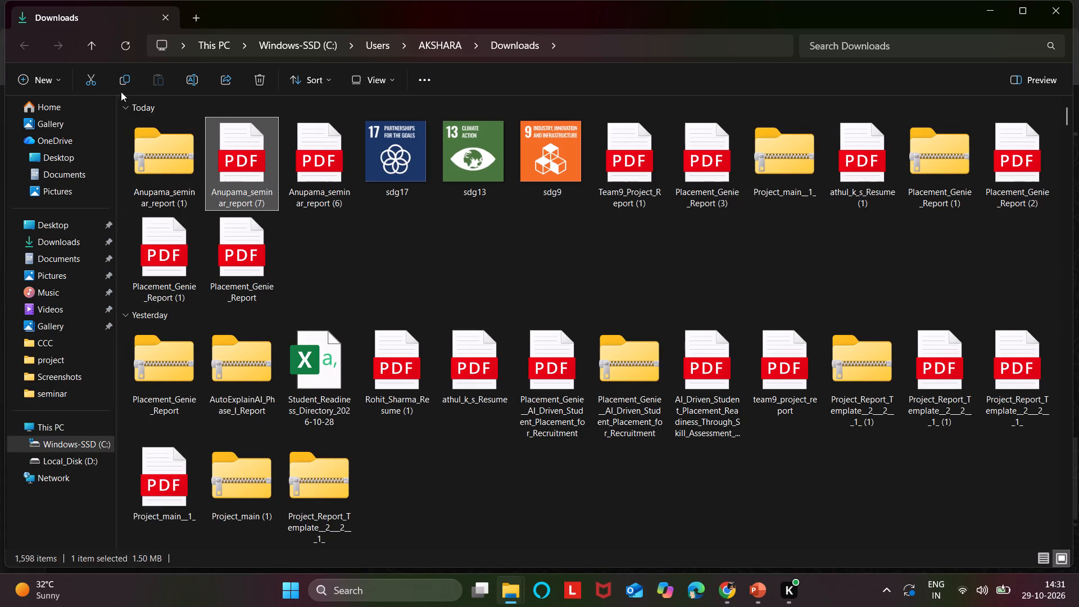
# Copy the newly downloaded seminar report PDF, numbered (7), from the Downloads folder to the clipboard.
pyautogui.click(117, 80)
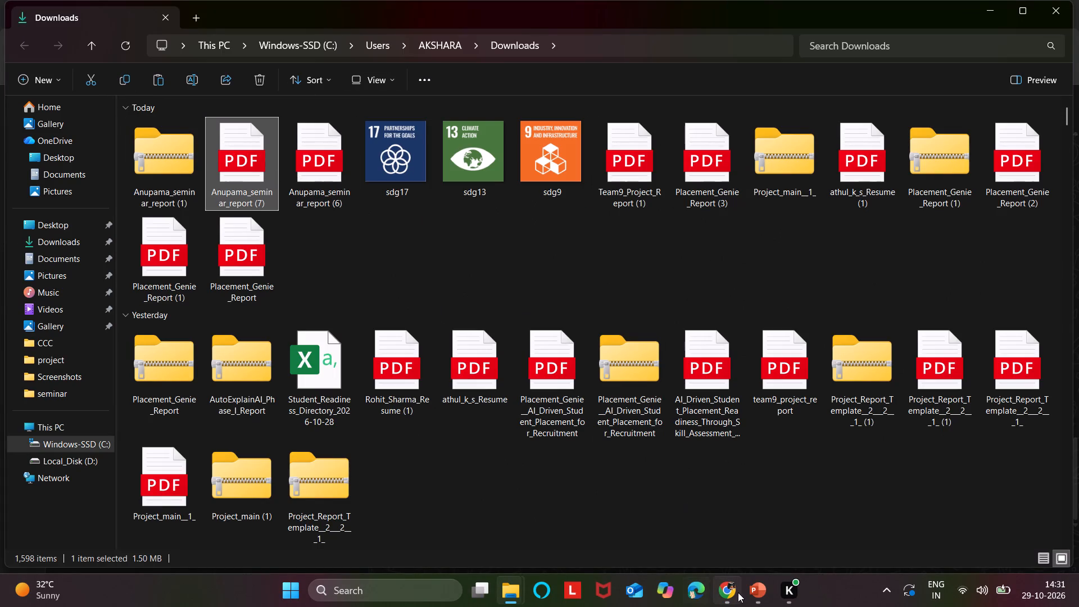